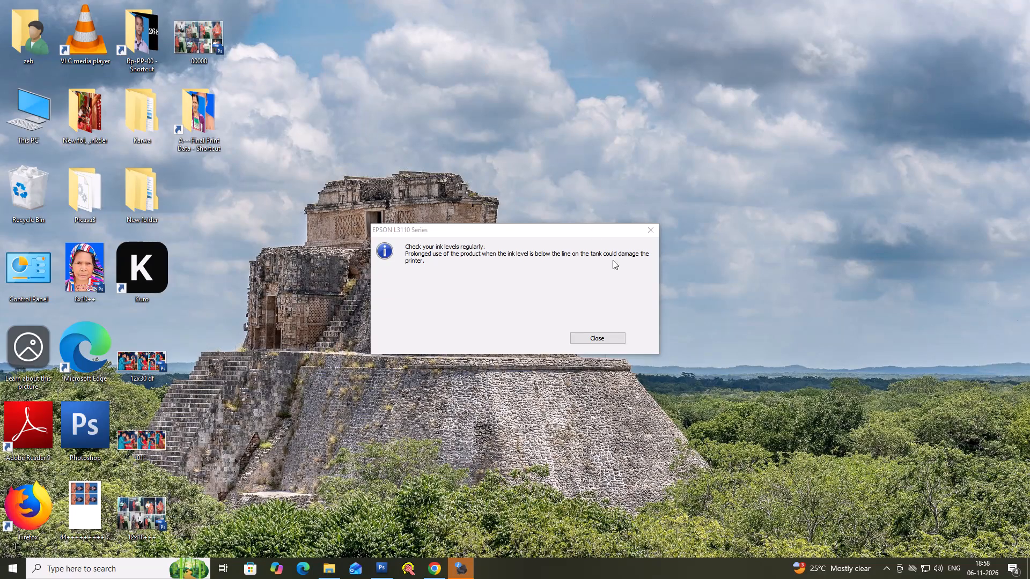
Dismiss the EPSON L3110 ink-level notice and refresh the desktop.
left_click(648, 229)
right_click_drag(508, 230, 797, 450)
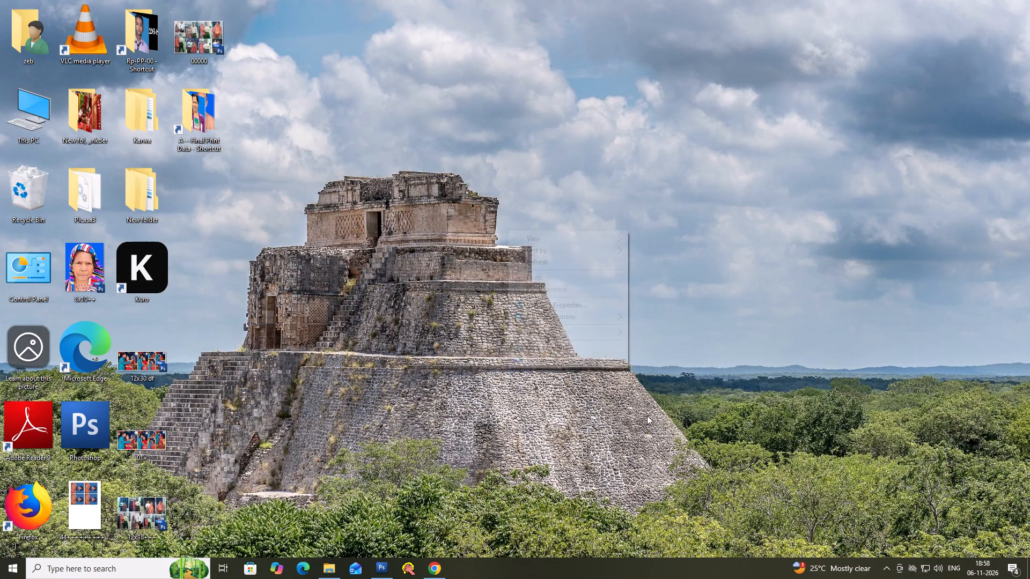
left_click(550, 262)
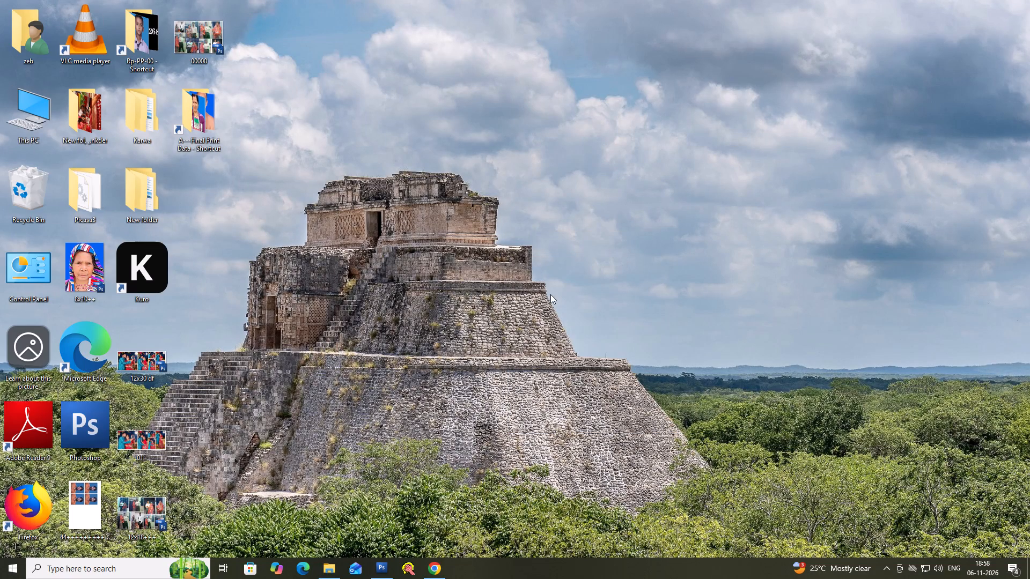
right_click_drag(627, 298, 782, 287)
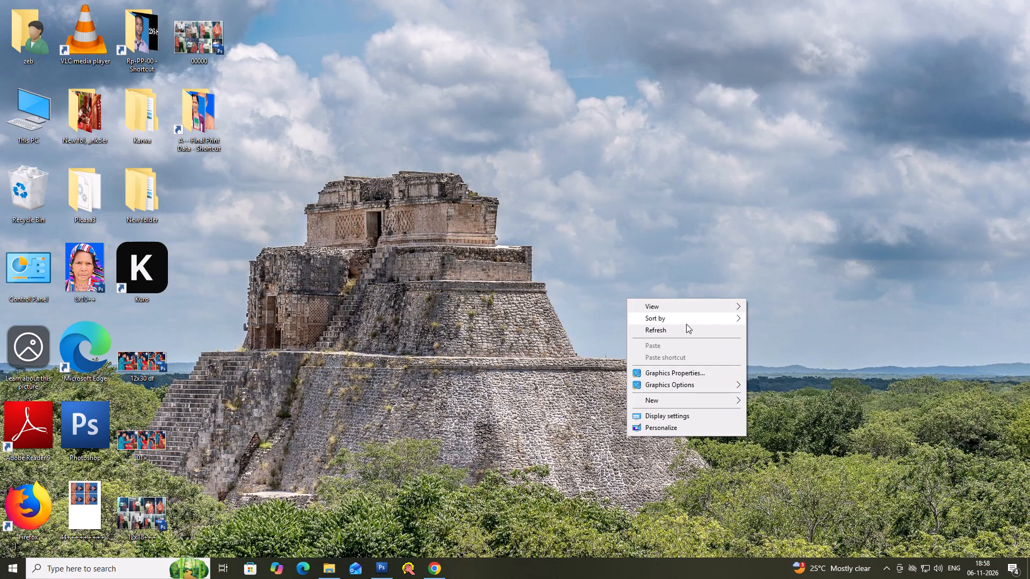
left_click(651, 331)
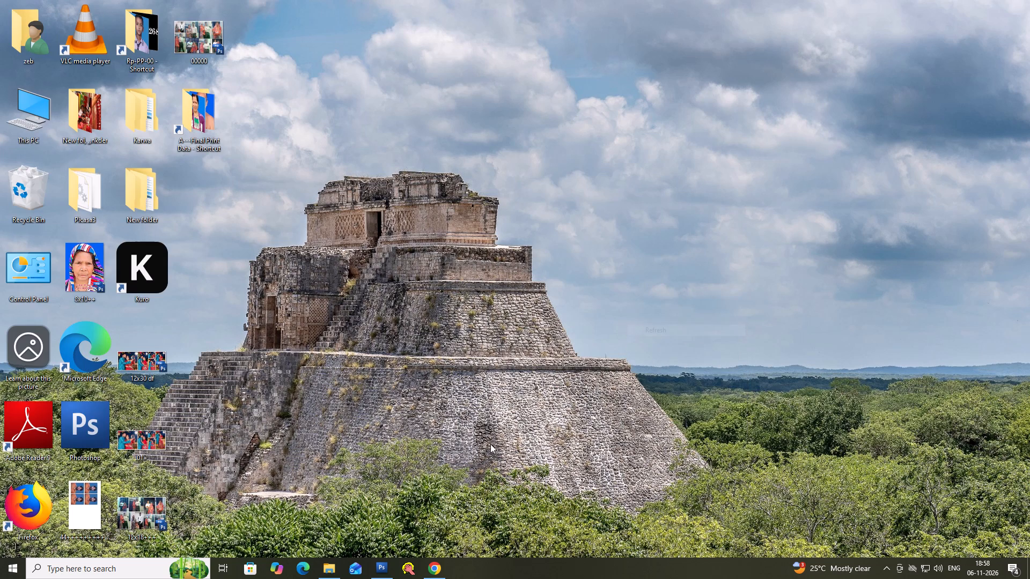
Switch to Photoshop and close the untitled four-photo print sheet without saving it.
left_click(379, 577)
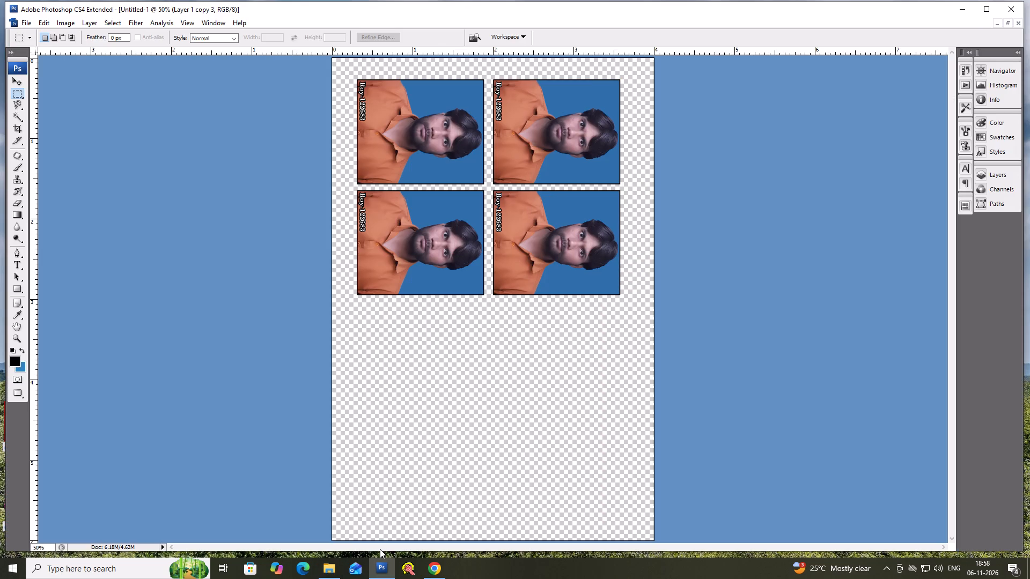
left_click(985, 10)
key("ctrl+e")
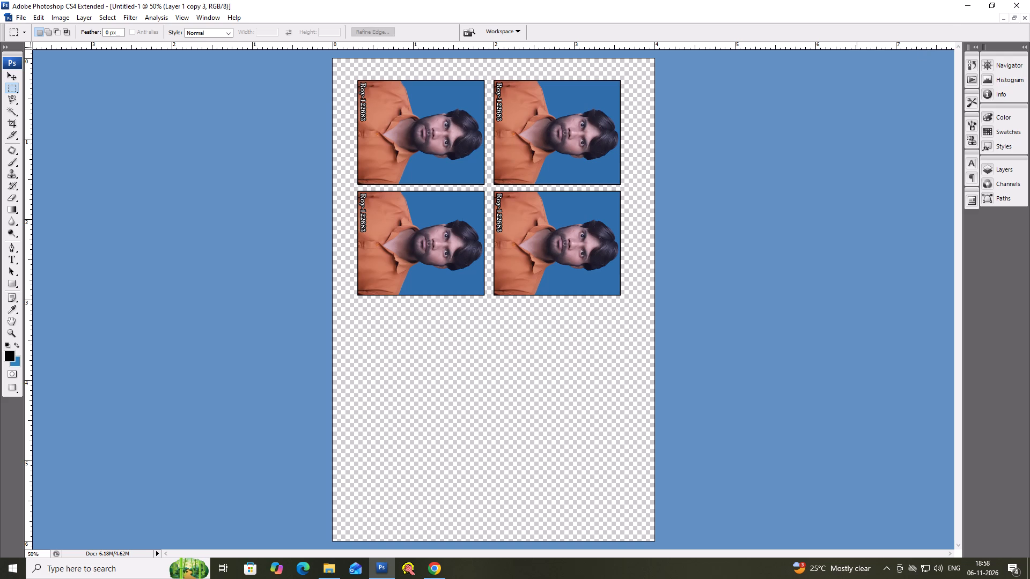
key("ctrl+w")
key("Right")
key("space")
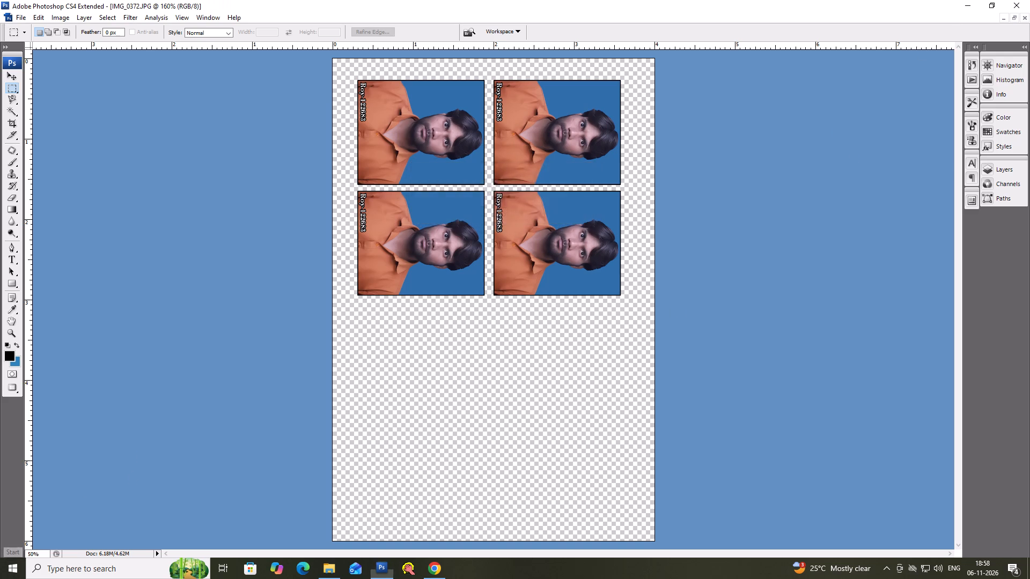
Close the portrait IMG_0372.JPG and the label document 00.psd without saving either one.
key("ctrl+w")
key("Right")
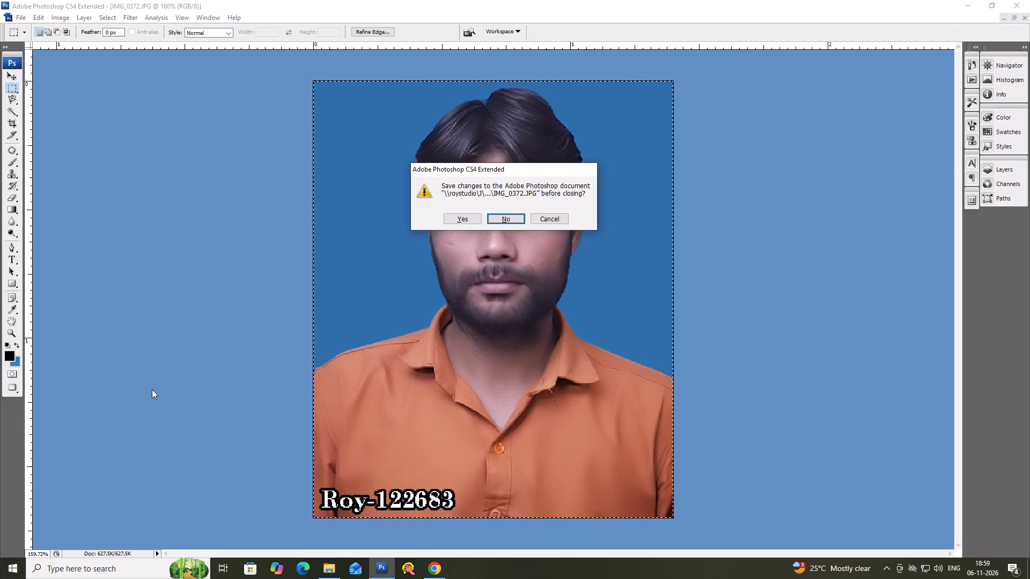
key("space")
key("ctrl+w")
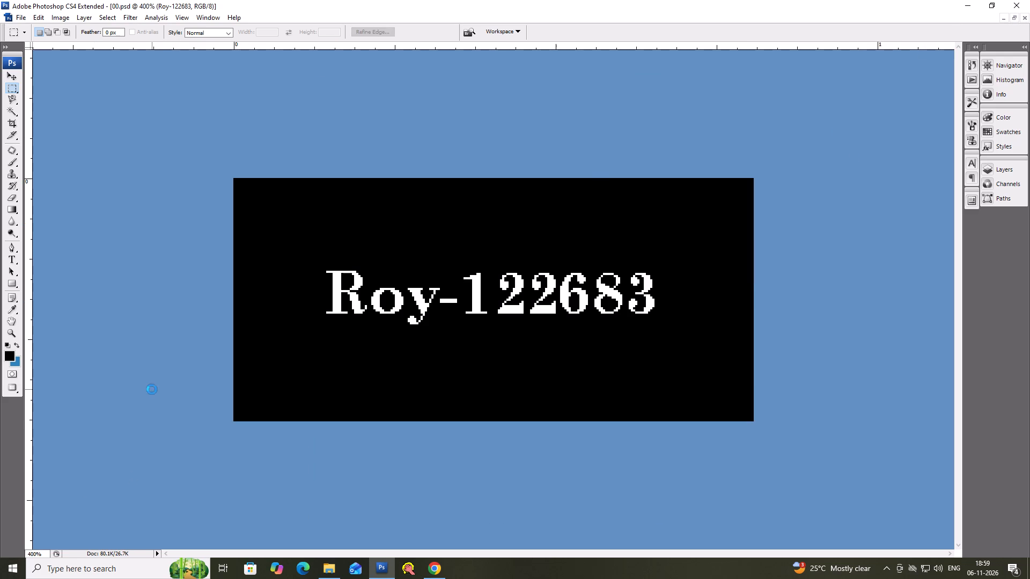
key("Right")
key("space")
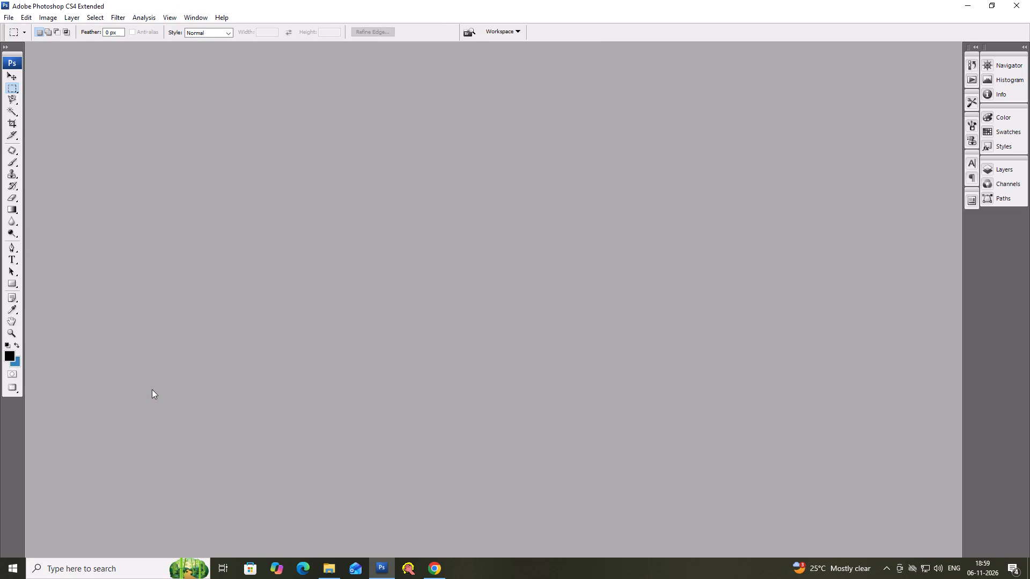
Switch to File Explorer and go from the A---Final Print Data folder to the roystudio network location.
key("alt+Tab")
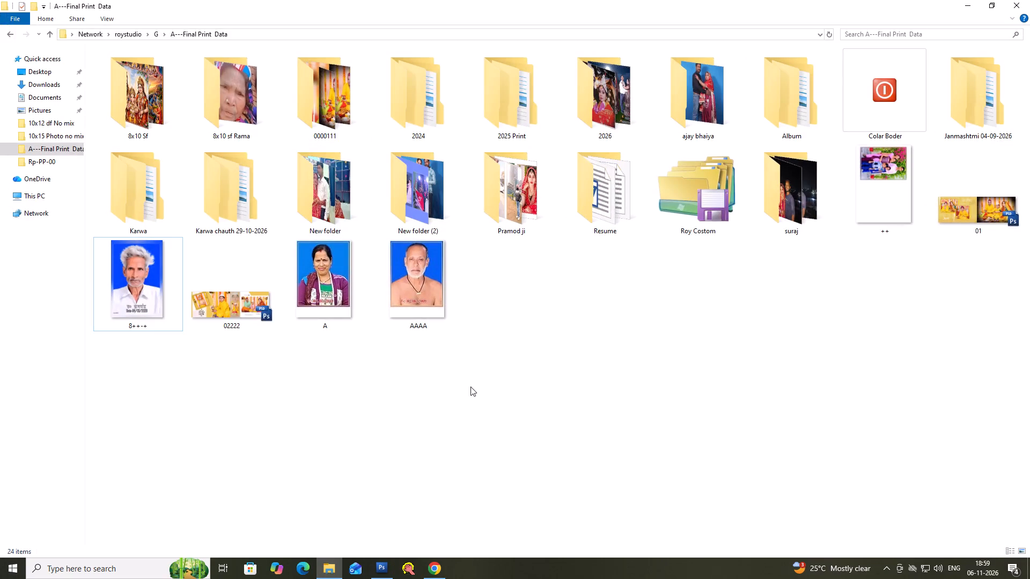
left_click(123, 34)
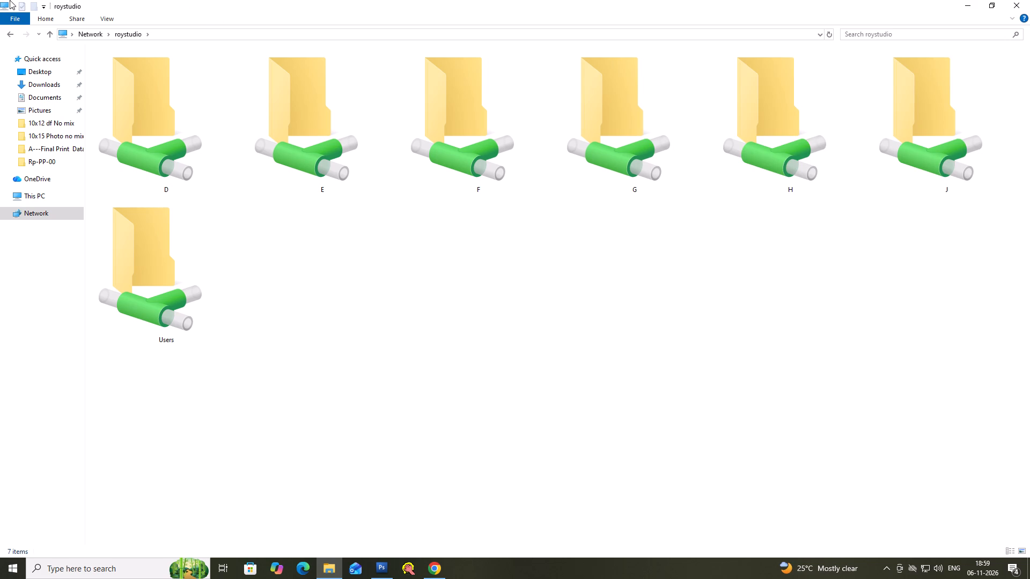
In the roystudio network share, open the folder J > DCIM > 101CANON.
left_click(995, 160)
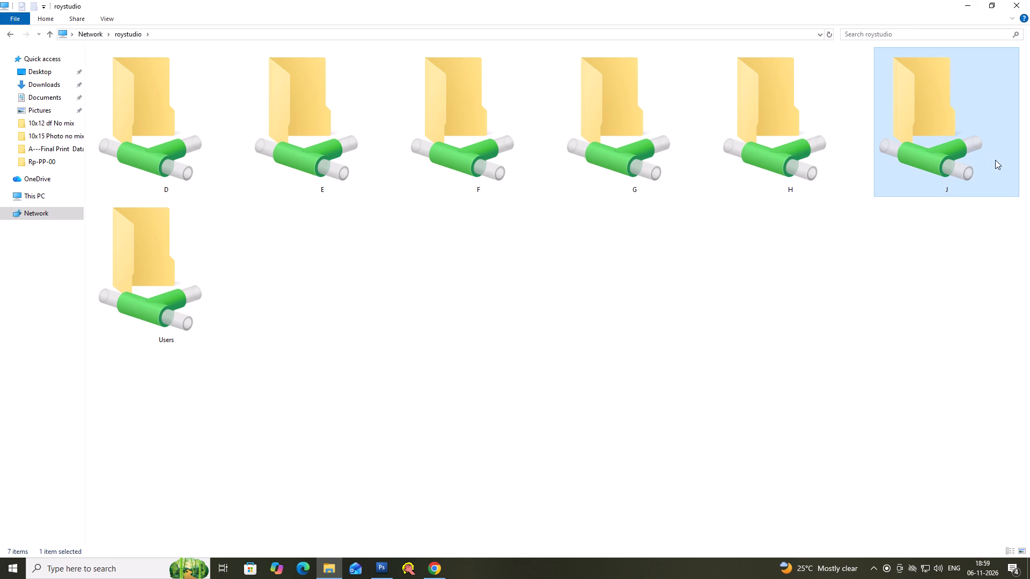
key("Return")
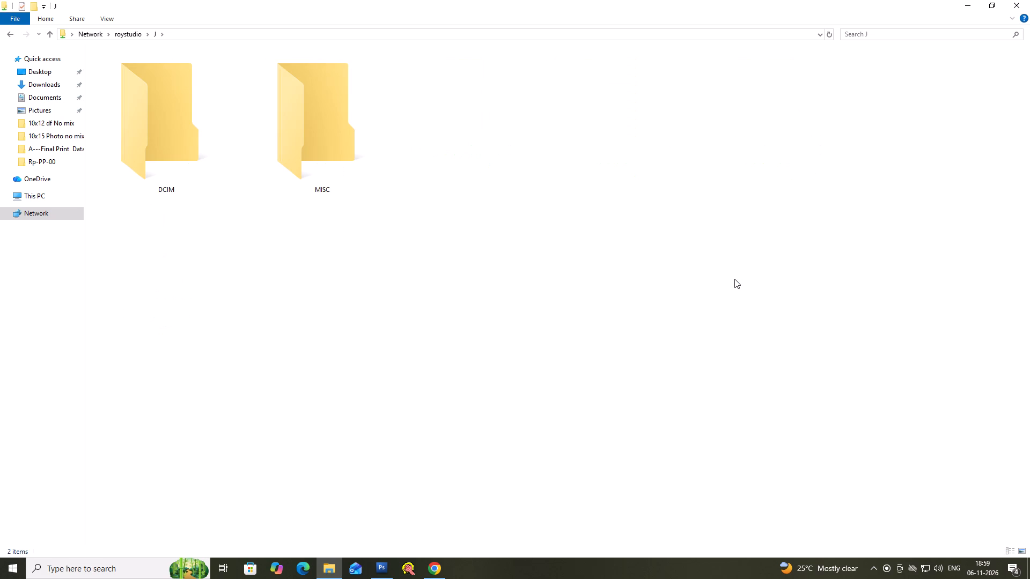
left_click(176, 122)
key("Return")
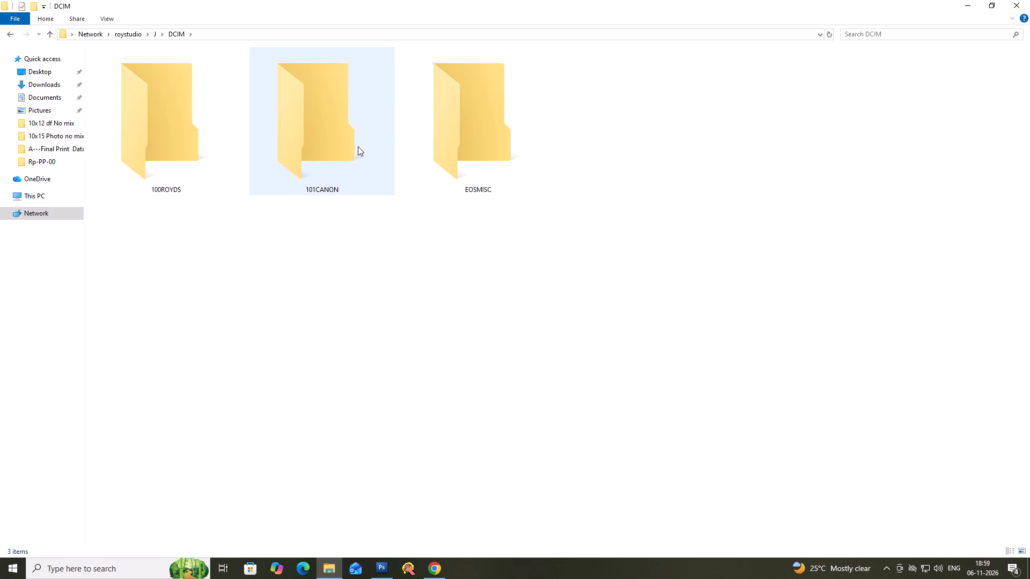
left_click(353, 149)
key("Return")
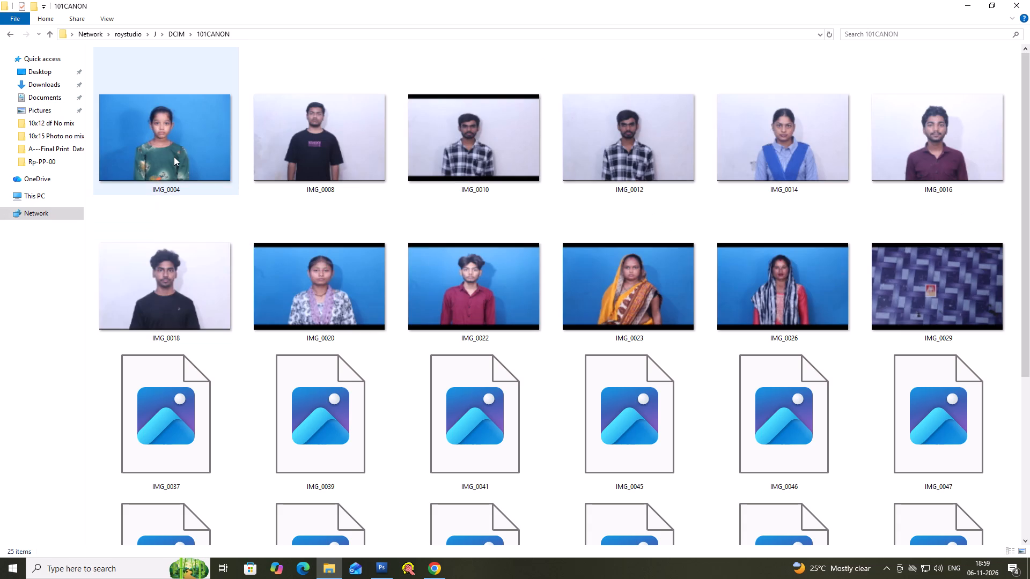
Open the last photo in the folder, IMG_0372, in Photoshop.
left_click(174, 157)
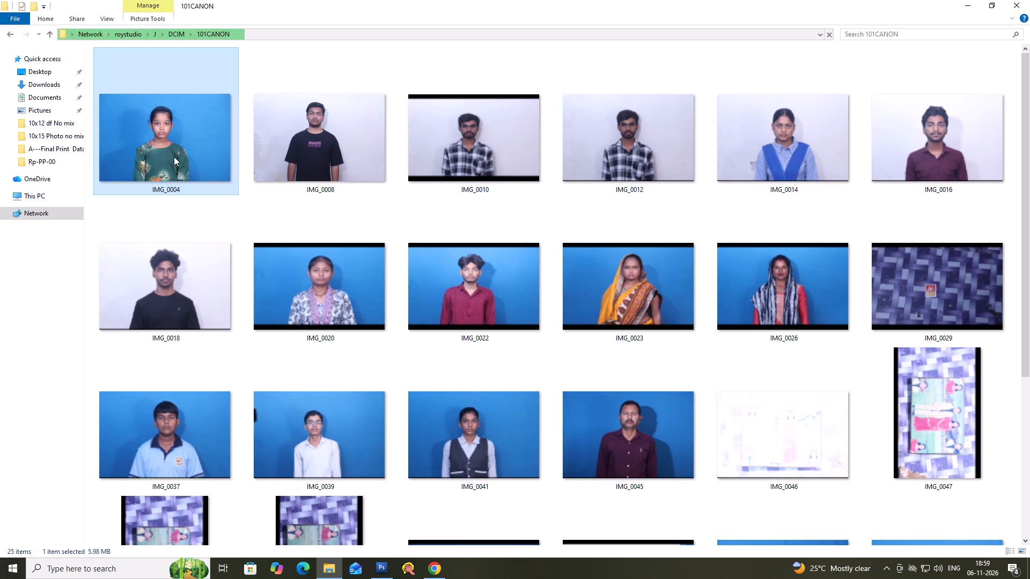
key("End")
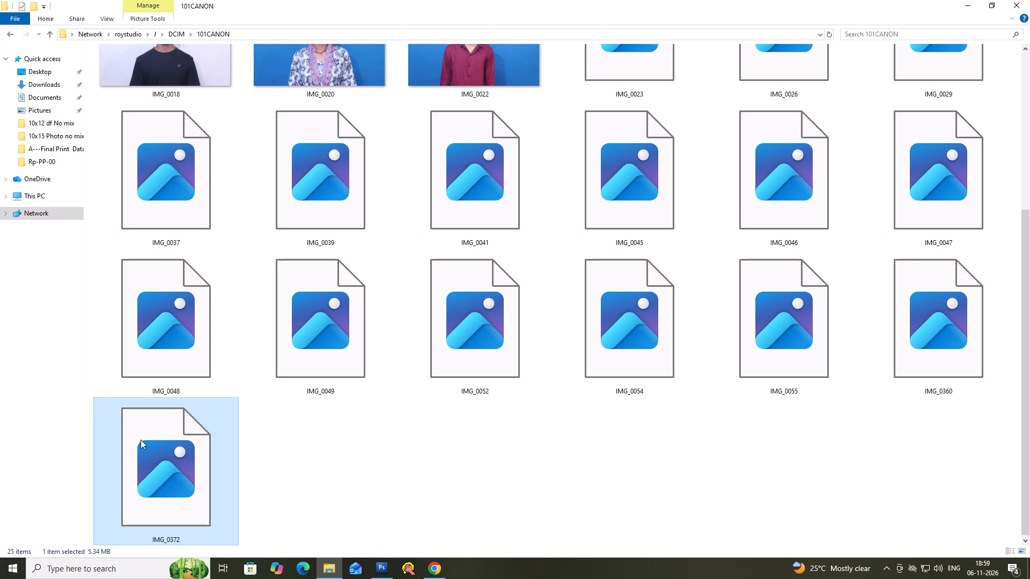
left_click_drag(146, 456, 394, 561)
left_click_drag(394, 561, 355, 536)
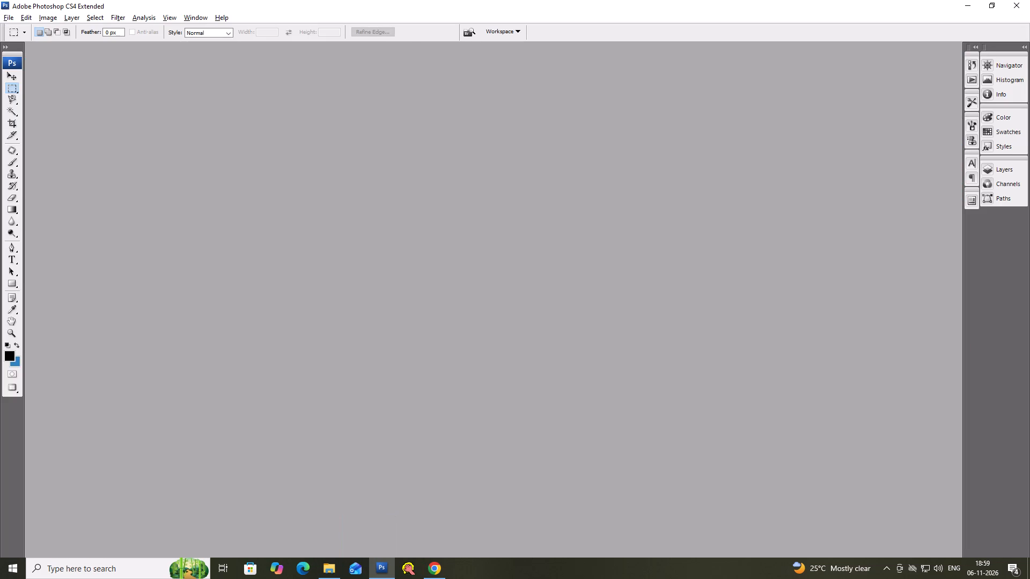
left_click_drag(355, 536, 355, 536)
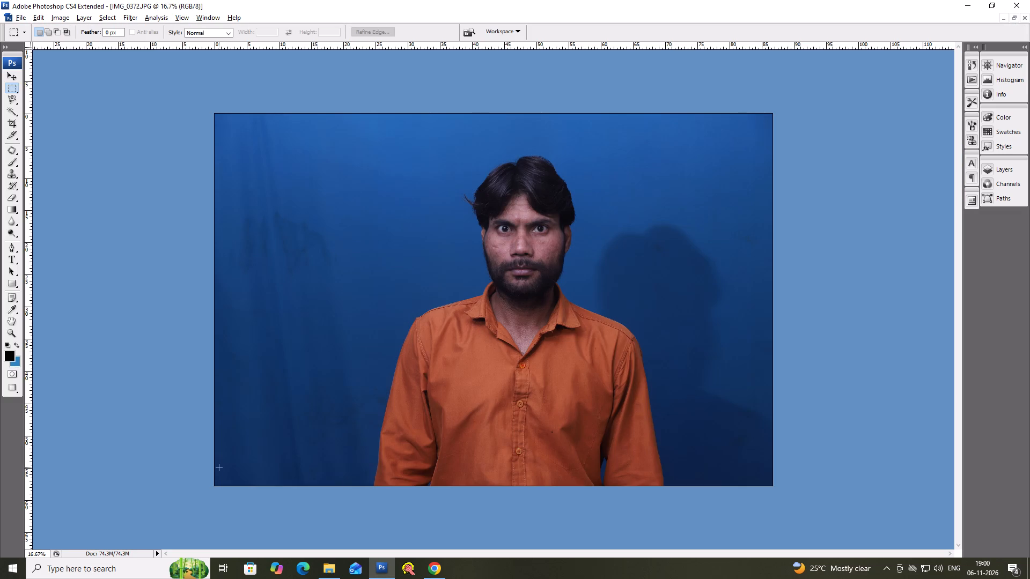
Select the whole photo and straighten it with Free Transform, rotating it about -0.2°.
key("ctrl+a")
key("ctrl+a")
key("ctrl+a")
key("ctrl+a")
key("ctrl+a")
key("ctrl+a")
key("ctrl+a")
key("ctrl+a")
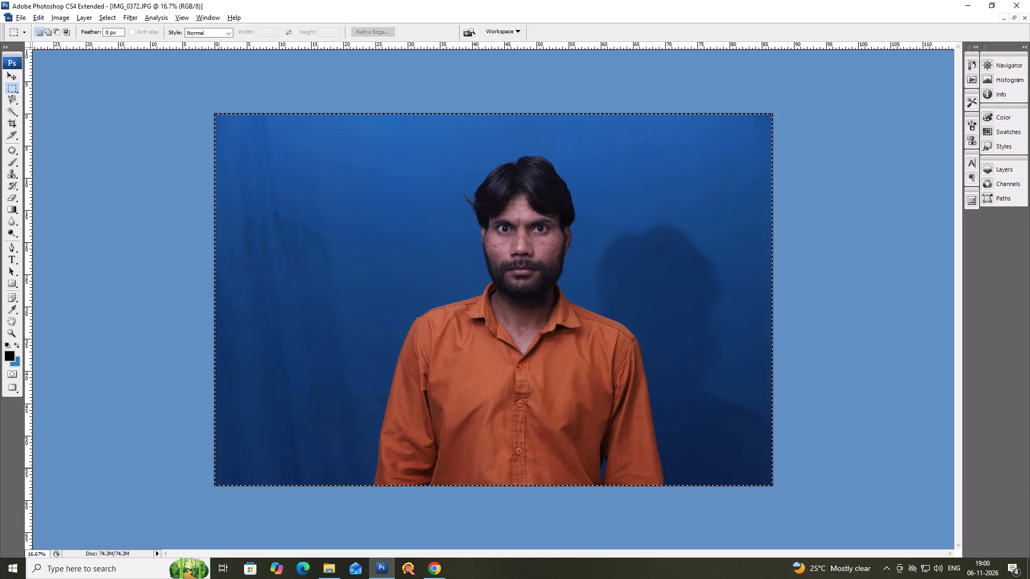
key("ctrl+t")
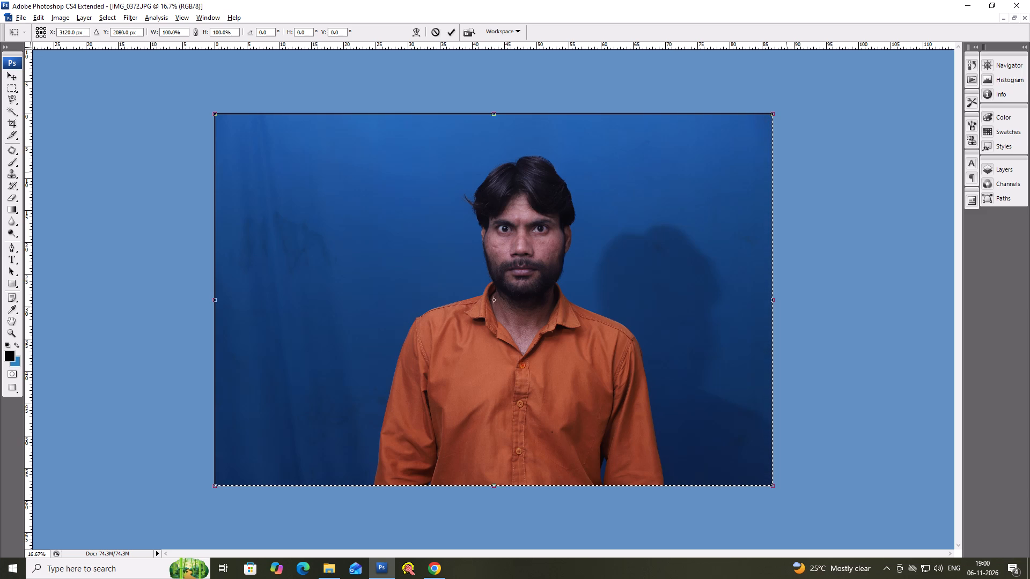
left_click_drag(786, 173, 793, 168)
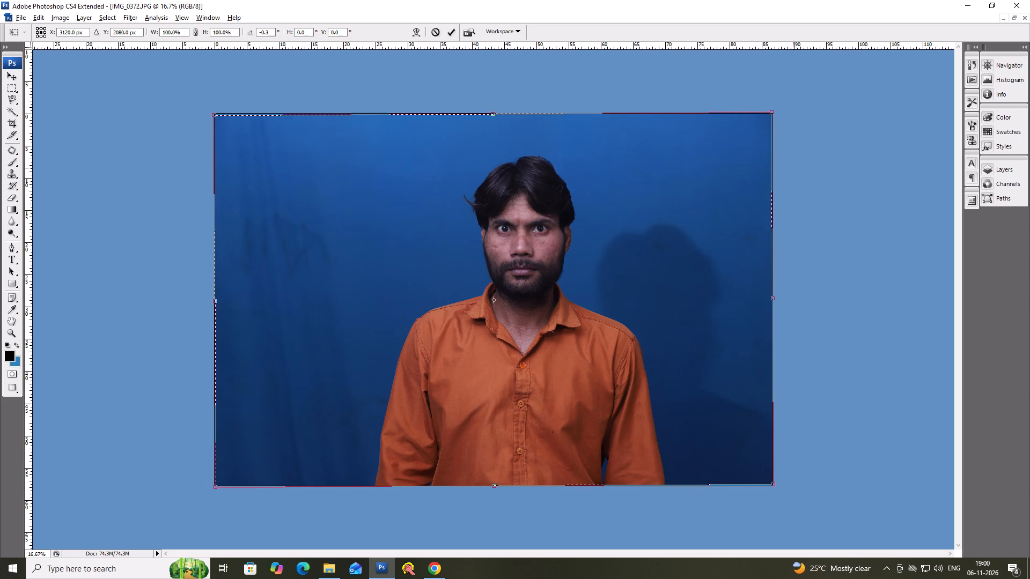
left_click_drag(793, 168, 804, 167)
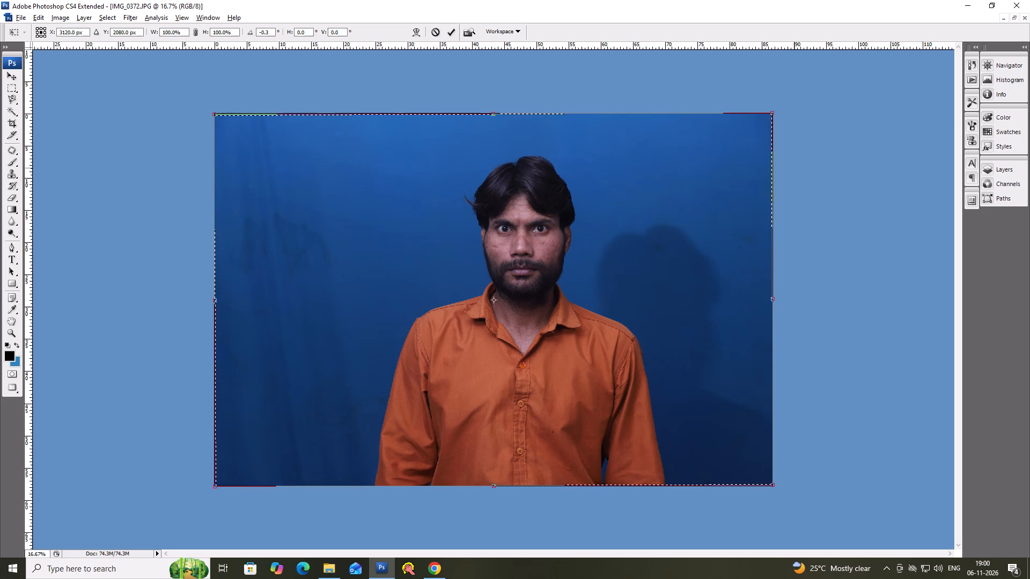
left_click_drag(804, 167, 808, 162)
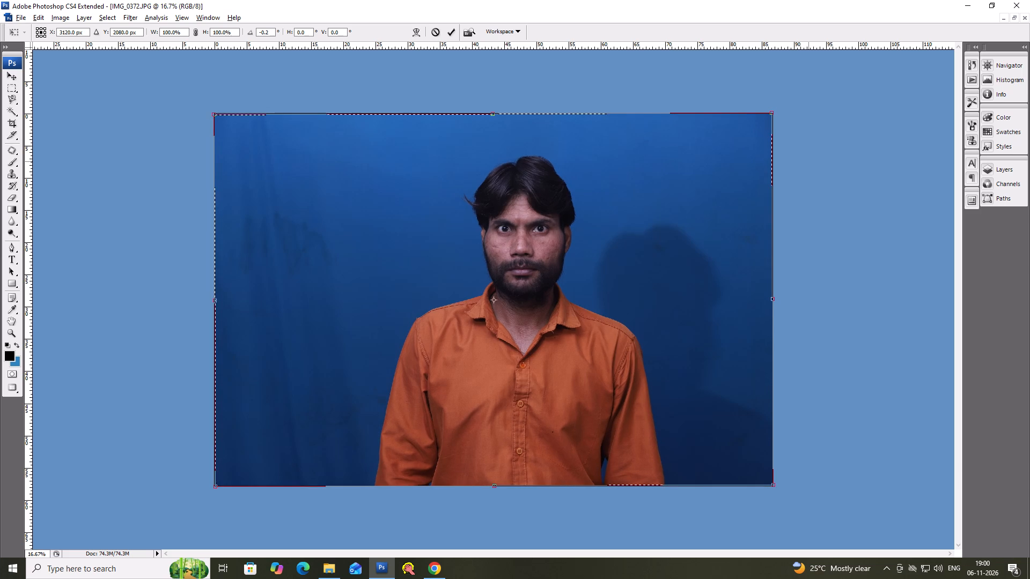
key("Return")
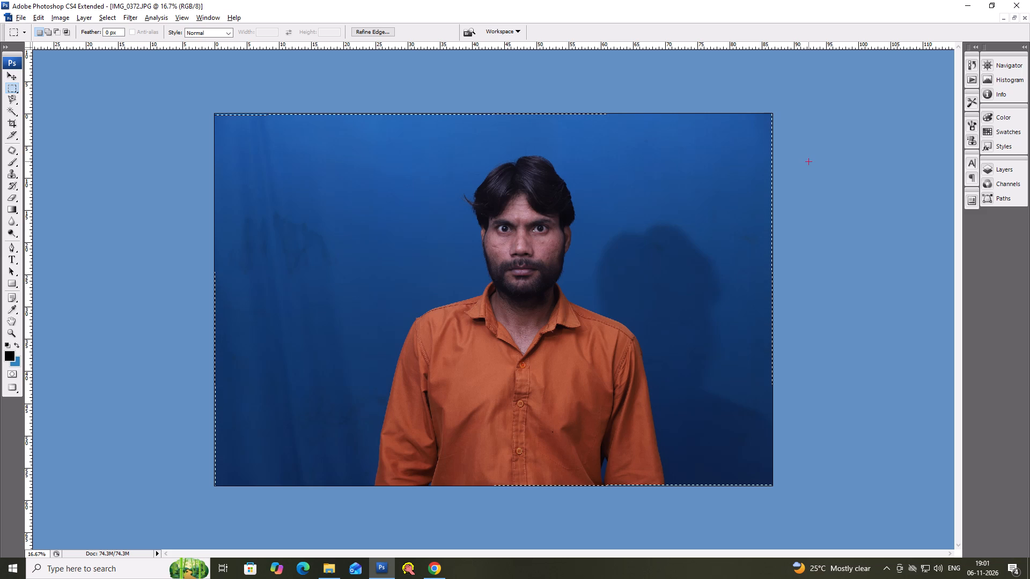
Deselect and crop the photo to the man's head and shoulders at 1.4 x 1.7 in, 300 pixels/inch.
key("c")
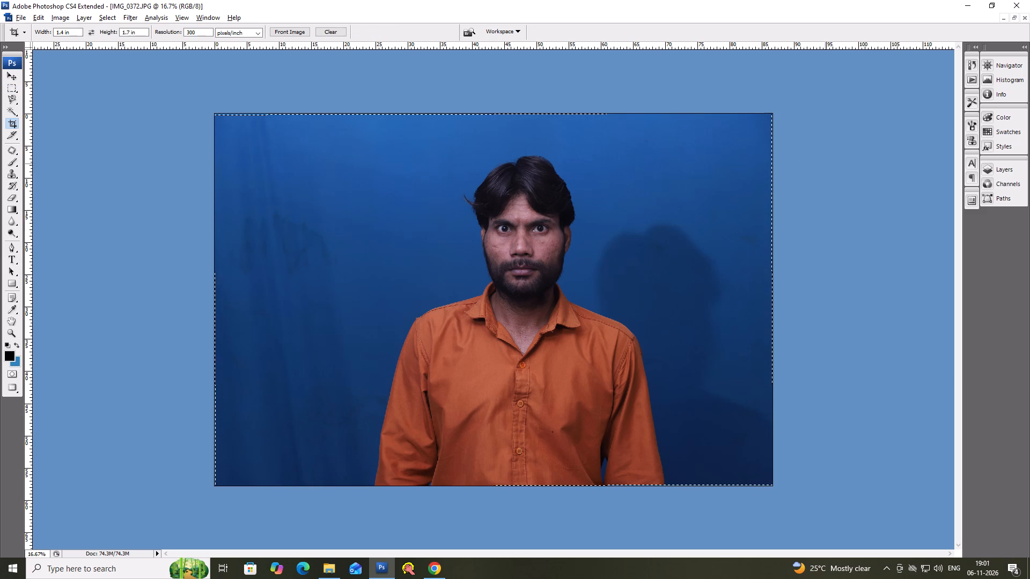
key("ctrl+d")
left_click_drag(413, 132, 412, 132)
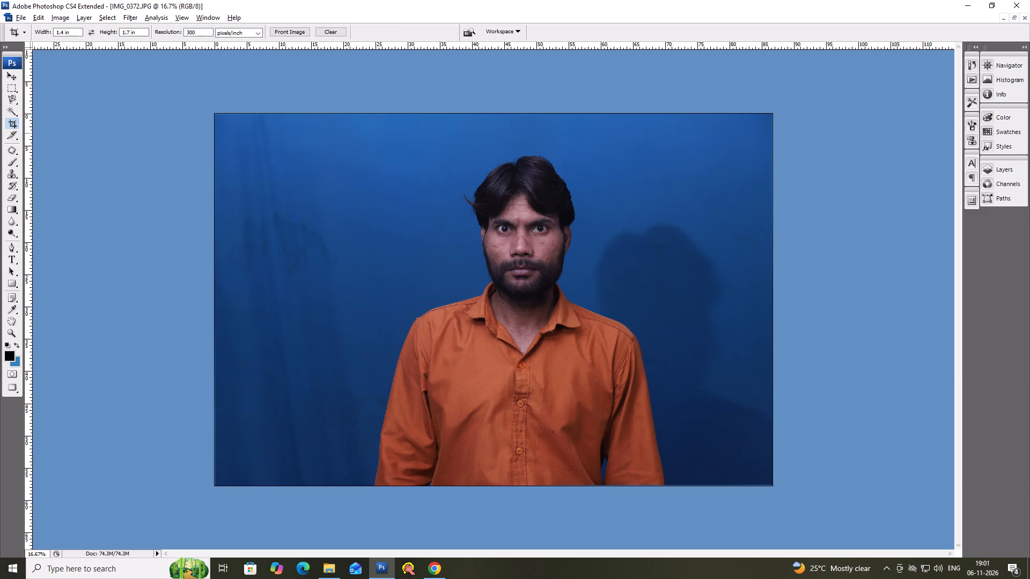
left_click_drag(412, 132, 657, 385)
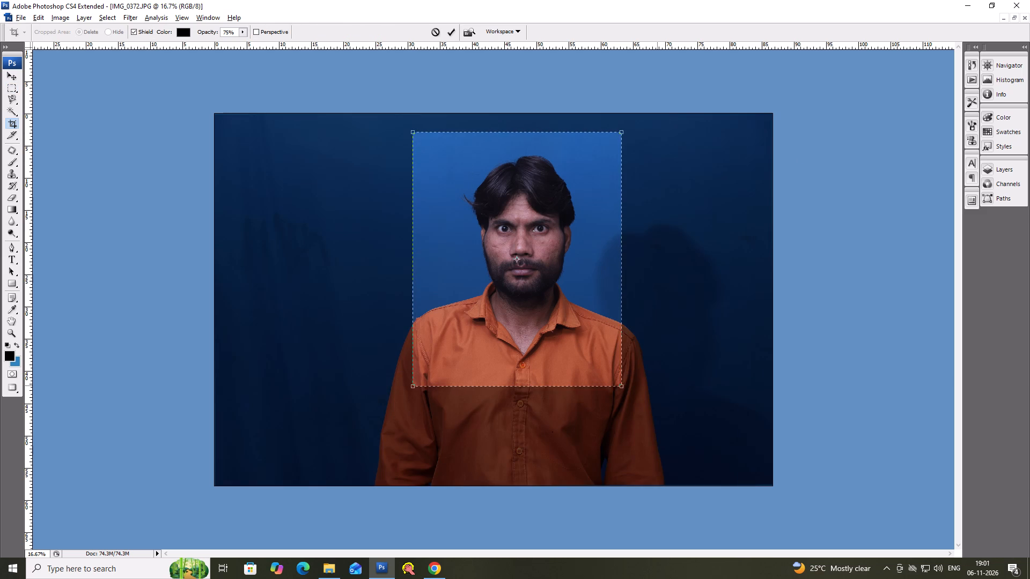
key("Down")
key("Down")
key("Down")
key("Down")
key("Down")
key("Down")
key("Down")
key("Down")
key("Down")
key("Down")
key("Down")
key("Down")
key("Down")
key("Down")
key("Down")
key("Down")
key("Down")
key("Down")
key("Down")
key("Down")
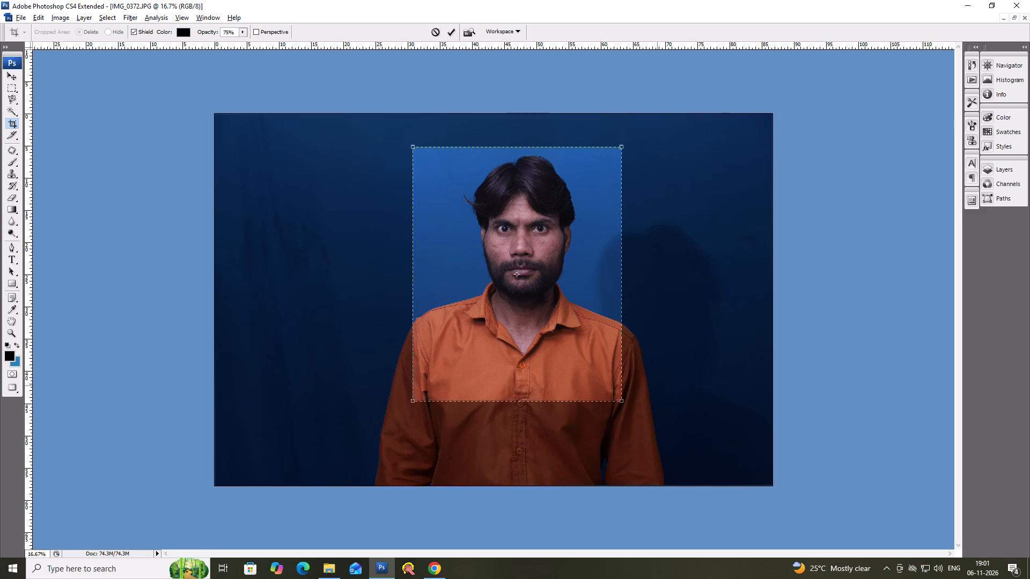
key("Return")
Apply Auto Levels twice to the cropped portrait.
key("ctrl+plus")
key("ctrl+plus")
key("ctrl+plus")
key("ctrl+plus")
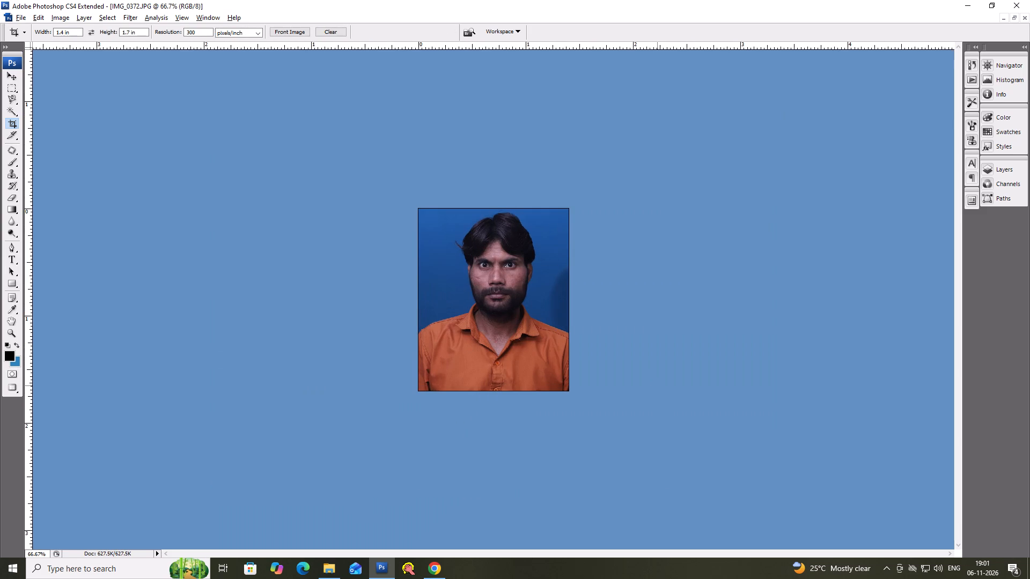
key("ctrl+plus")
scroll(657, 385, "up", 4, "alt")
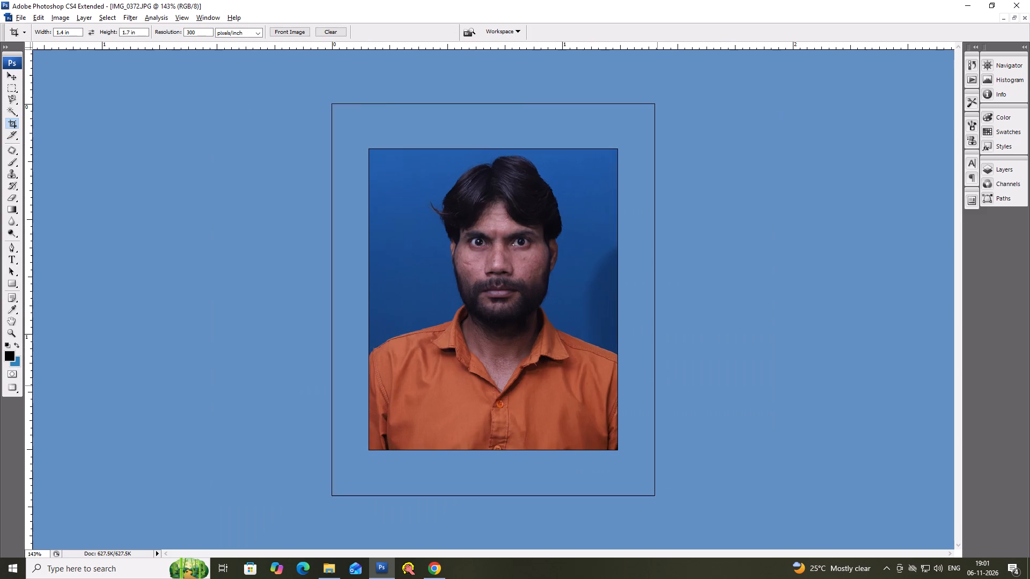
scroll(657, 385, "up", 2, "alt")
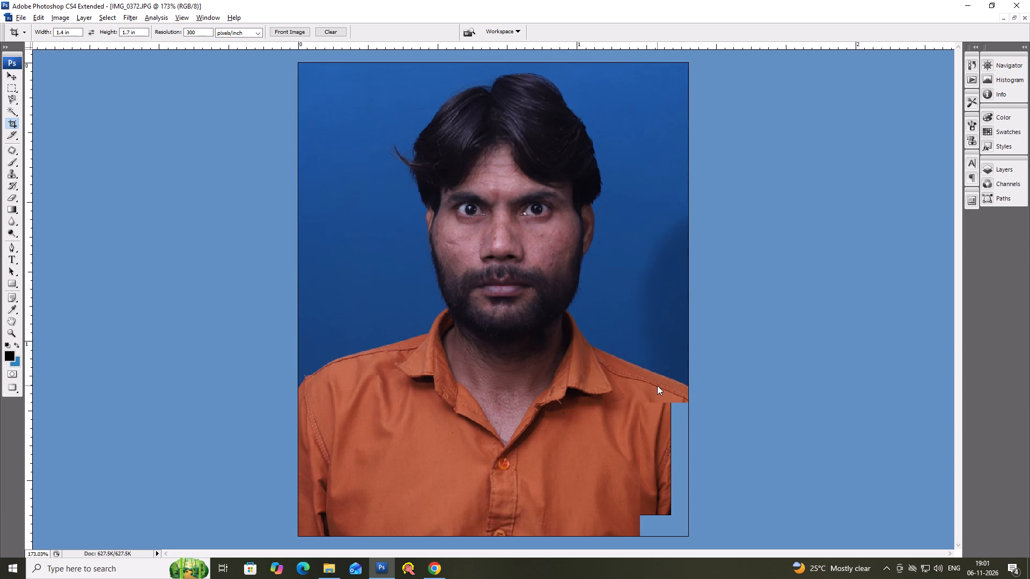
key("ctrl+shift+l")
key("ctrl+shift+l")
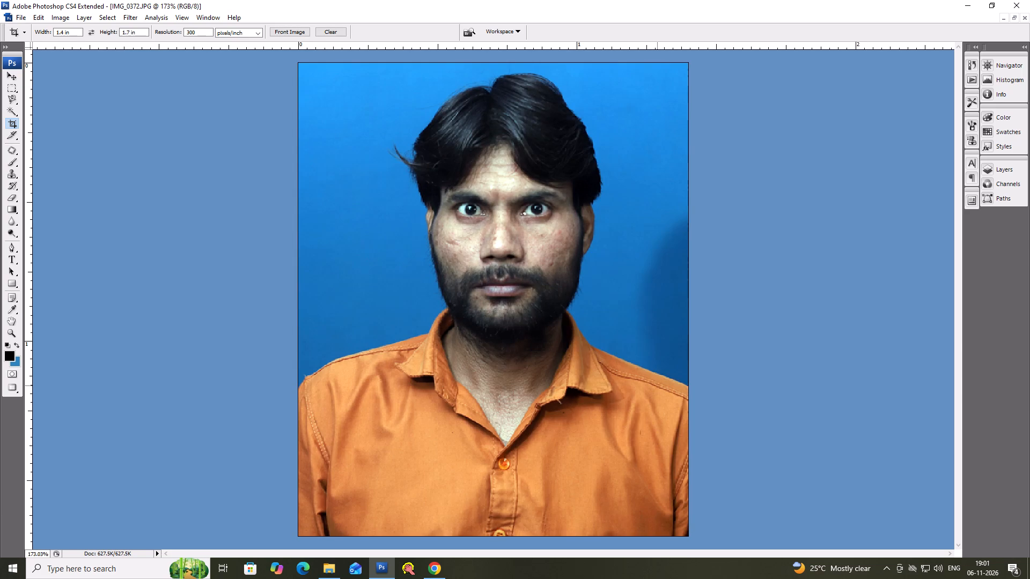
Deepen the portrait's dark tones by raising the RGB shadow input level in Levels.
key("ctrl+l")
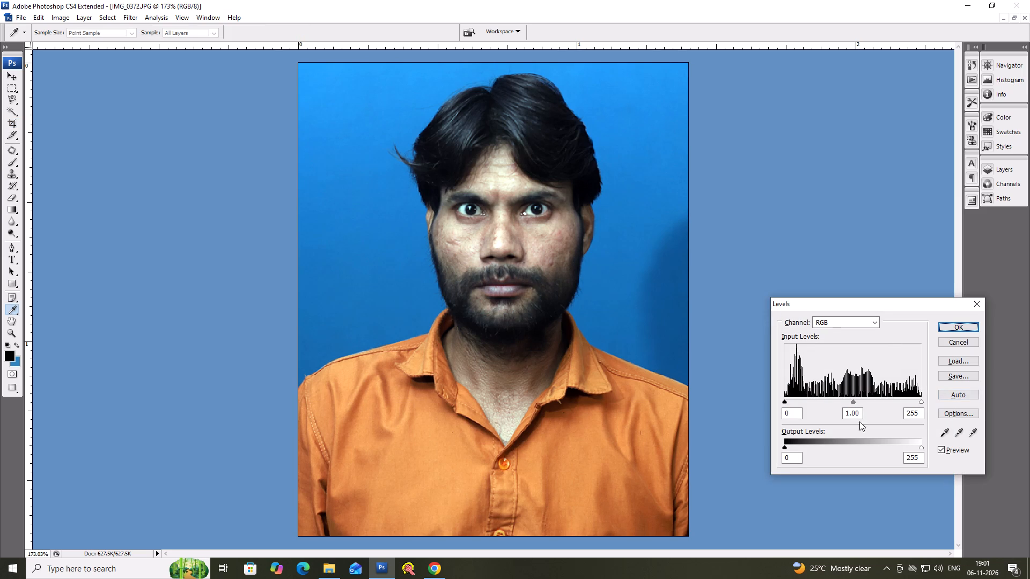
left_click_drag(793, 412, 770, 424)
scroll(904, 344, "up", 14)
scroll(903, 346, "up", 15, "ctrl")
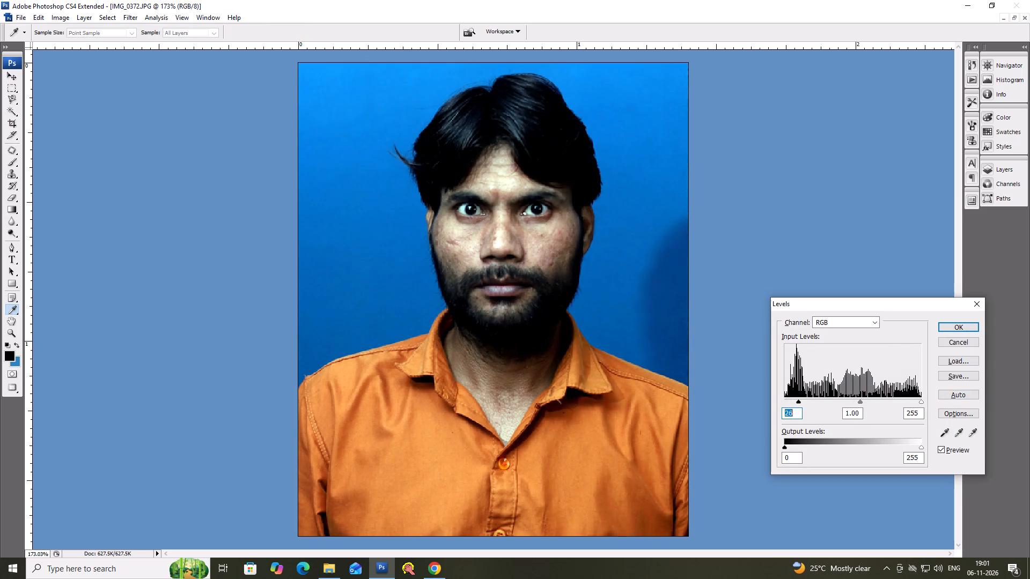
scroll(903, 346, "up", 8, "ctrl")
key("Return")
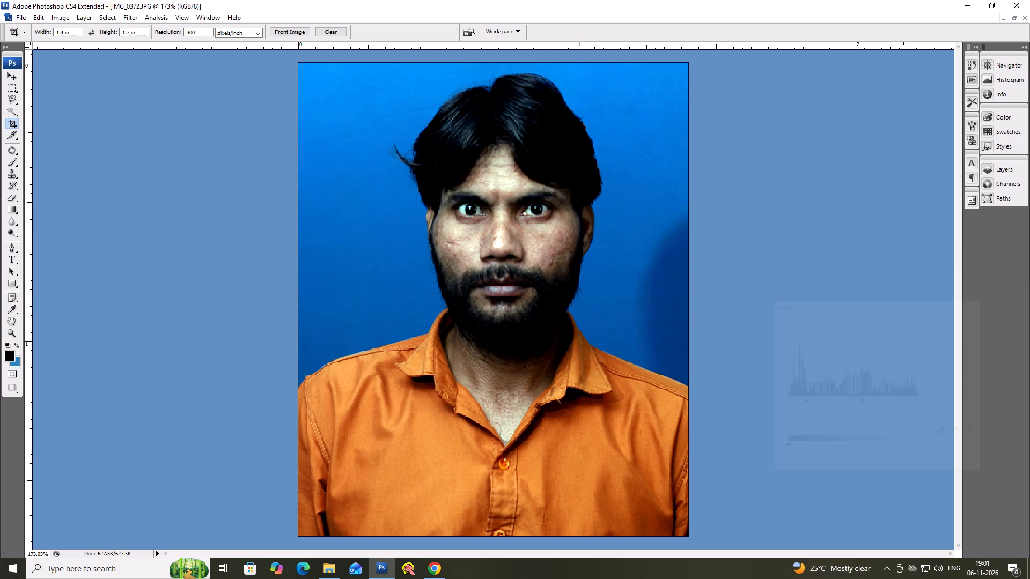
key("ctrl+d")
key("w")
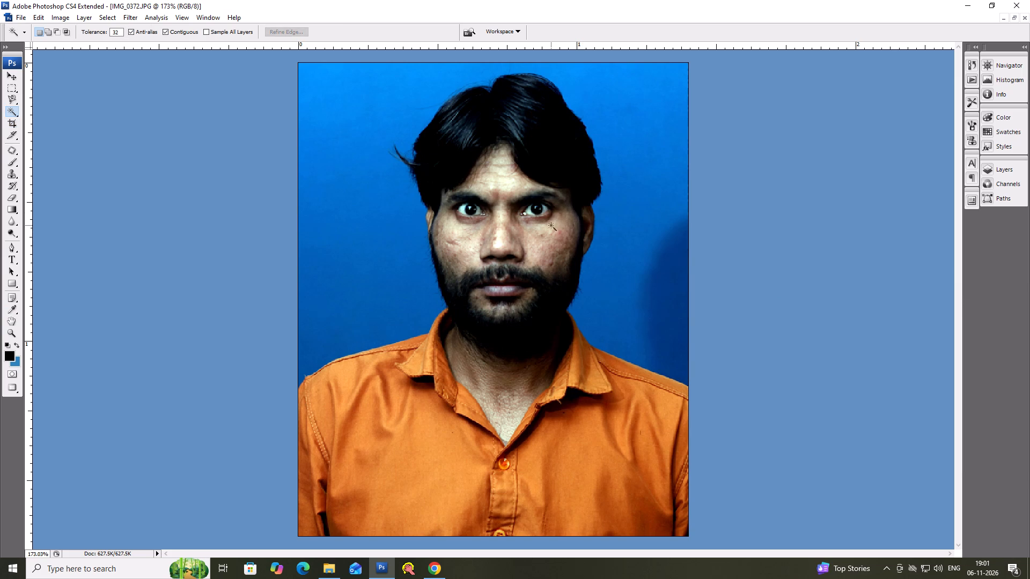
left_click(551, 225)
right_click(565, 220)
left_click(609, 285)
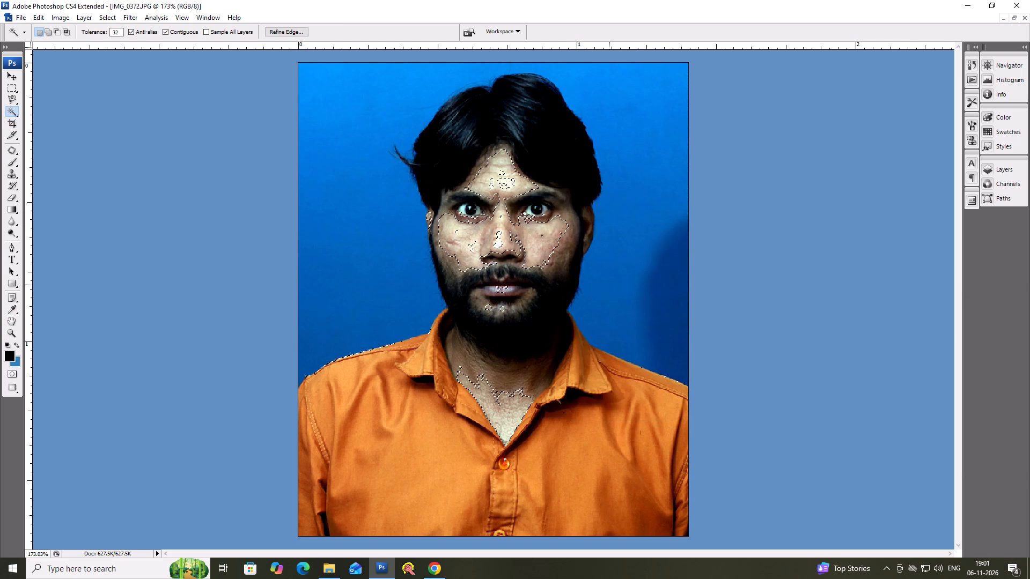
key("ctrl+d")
Select the man's face, hair, beard and neck with the Magic Wand, extending it with Similar and added samples, and feather the selection.
left_click(512, 264)
right_click(512, 264)
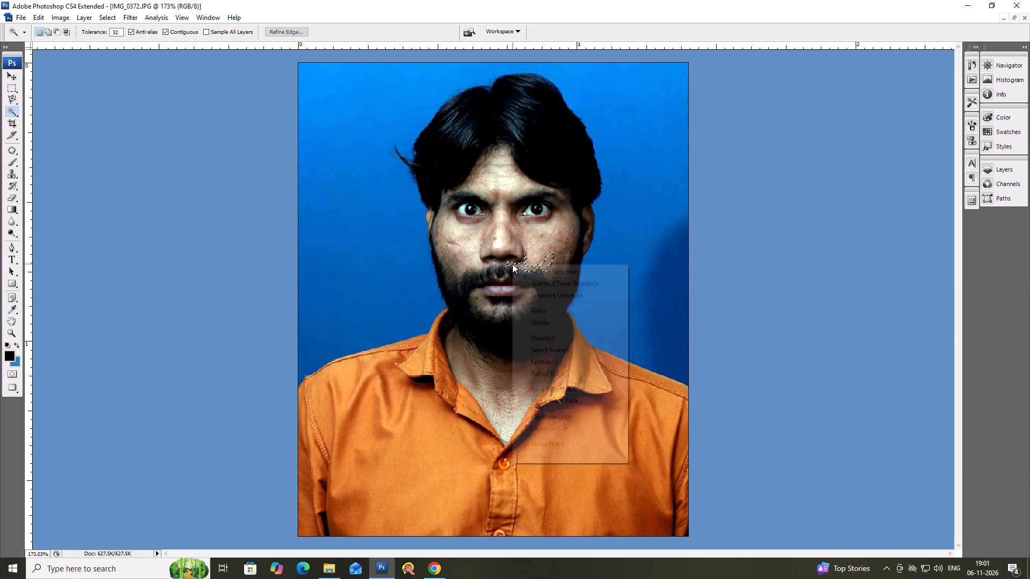
left_click(571, 323)
left_click(510, 281, "shift")
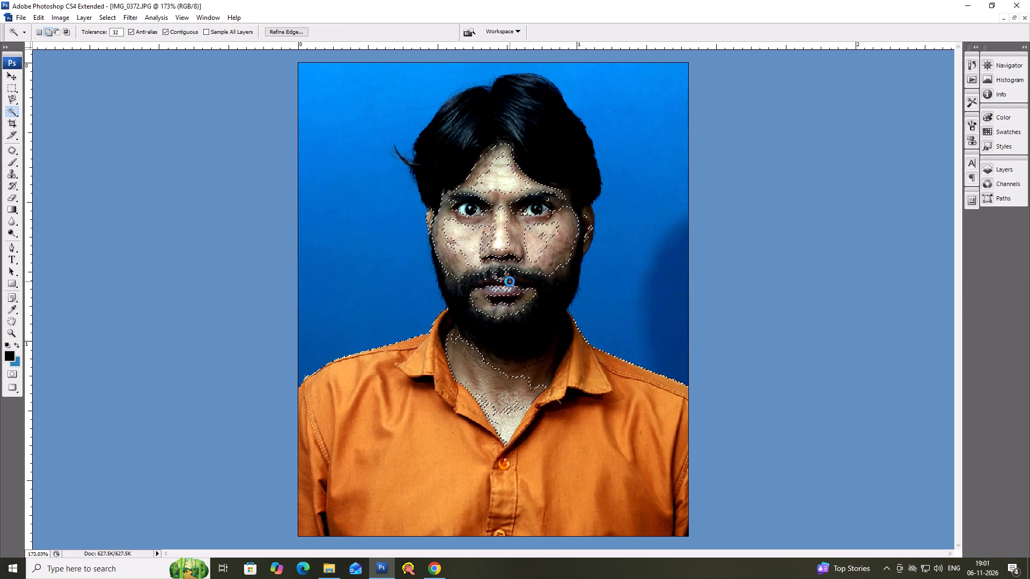
left_click_drag(504, 281, 494, 284, "shift")
left_click(488, 287, "shift")
left_click_drag(492, 283, 506, 265, "shift")
left_click_drag(506, 265, 516, 255, "shift")
left_click_drag(527, 239, 534, 235, "shift")
left_click(540, 233, "shift")
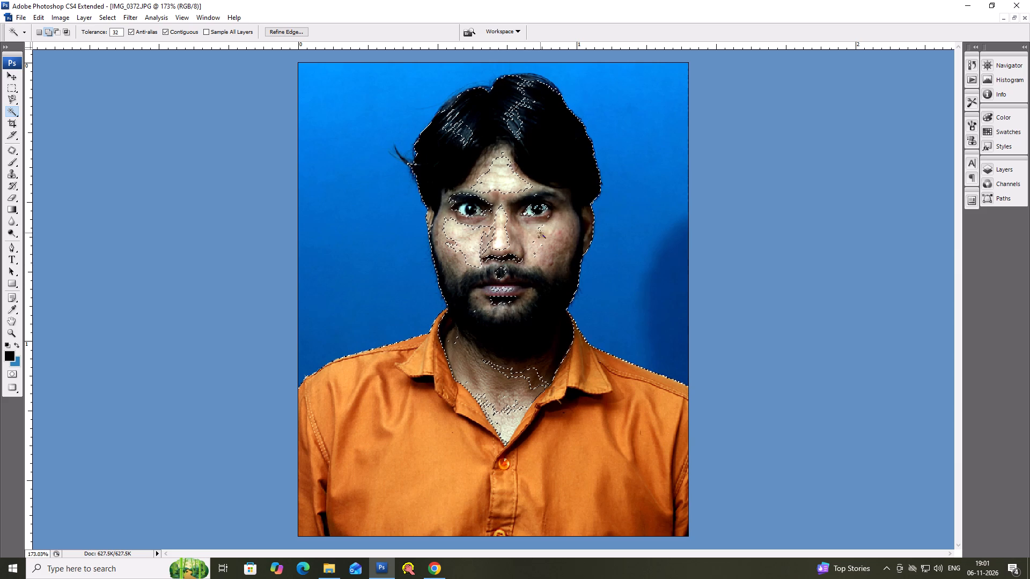
left_click_drag(465, 222, 454, 222, "shift")
left_click_drag(470, 231, 476, 235, "shift")
left_click_drag(482, 237, 491, 217, "shift")
left_click_drag(491, 217, 504, 200, "shift")
left_click_drag(504, 195, 504, 174, "shift")
left_click(504, 168, "shift")
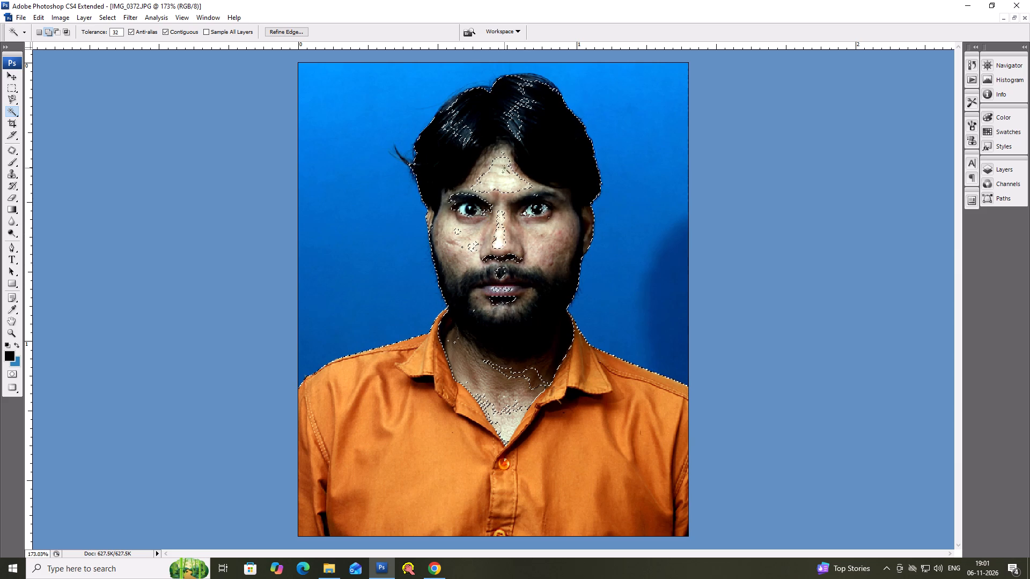
left_click_drag(504, 167, 503, 185, "shift")
key("ctrl+alt+d")
key("Return")
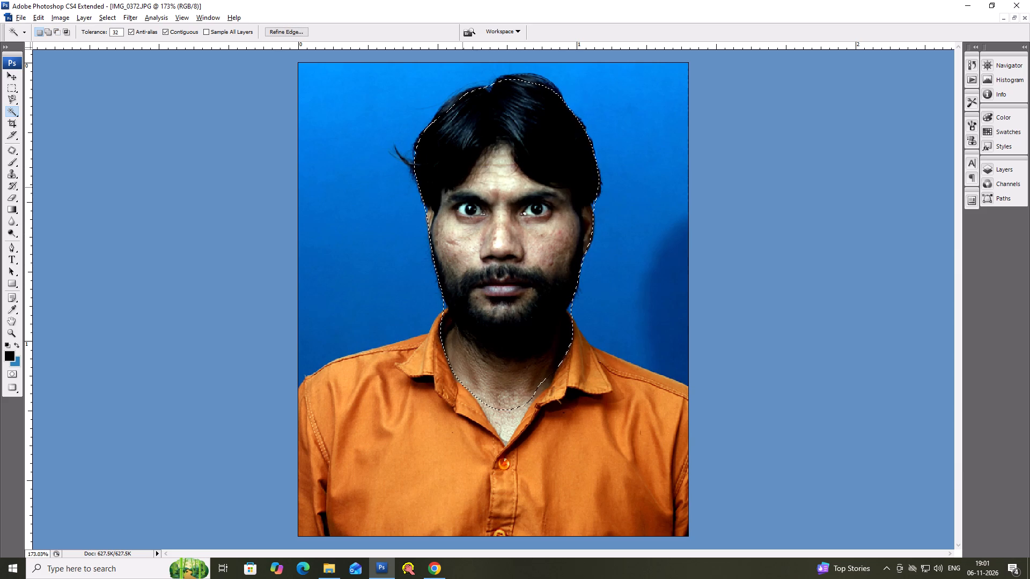
Adjust the selected head in Levels with an RGB midtone of 1.22 and a slightly raised shadow input level, and deselect.
key("ctrl+l")
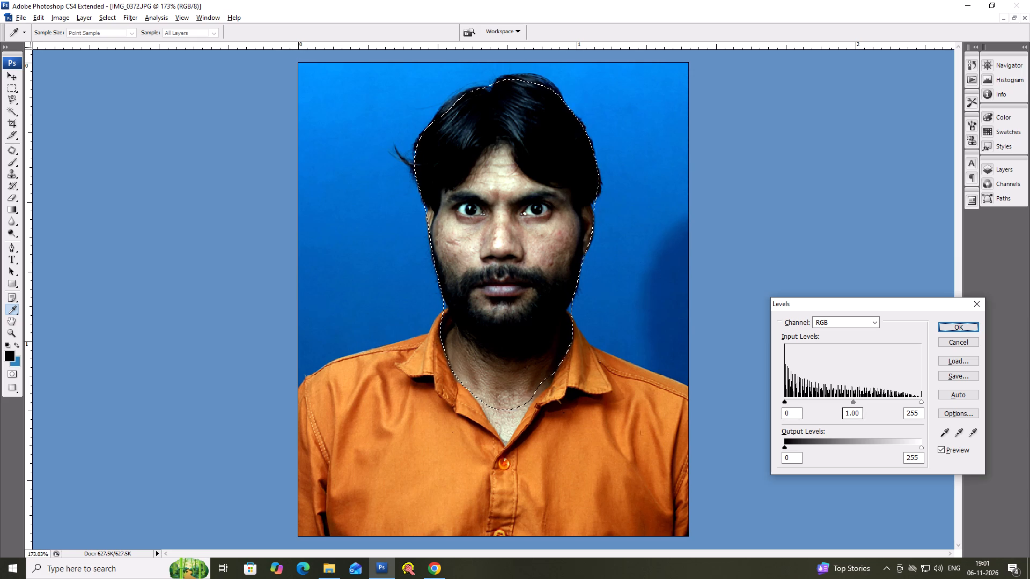
left_click_drag(861, 413, 836, 417)
scroll(836, 416, "down", 18)
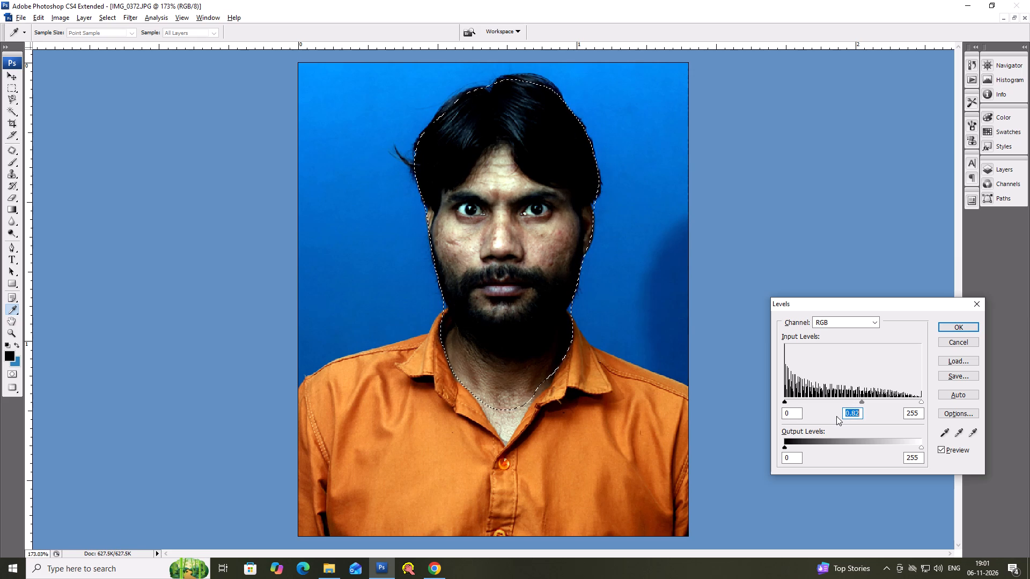
scroll(836, 416, "up", 20)
scroll(836, 416, "up", 9)
scroll(715, 390, "up", 5)
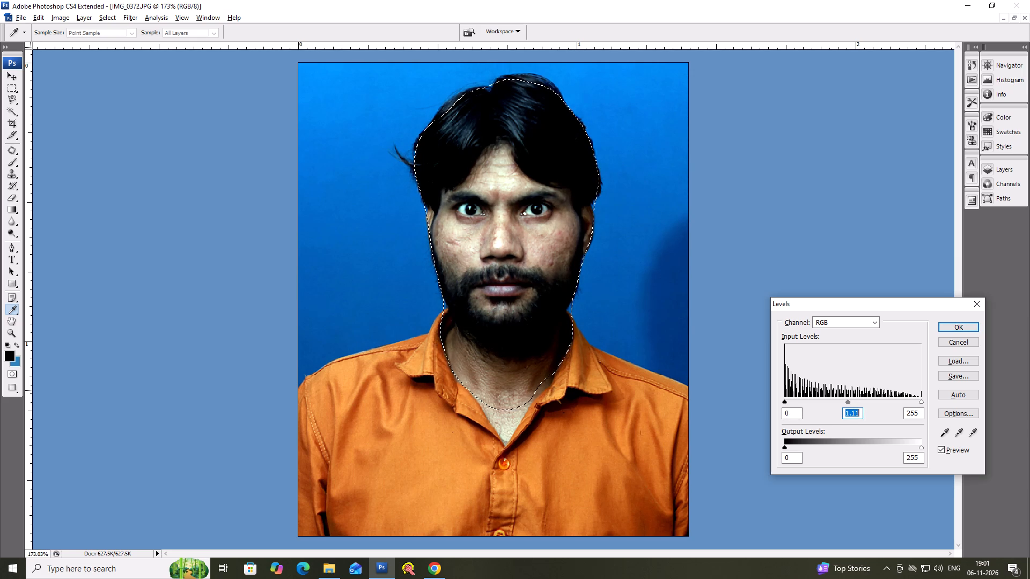
scroll(909, 388, "up", 11)
left_click_drag(796, 415, 783, 419)
scroll(783, 419, "up", 4)
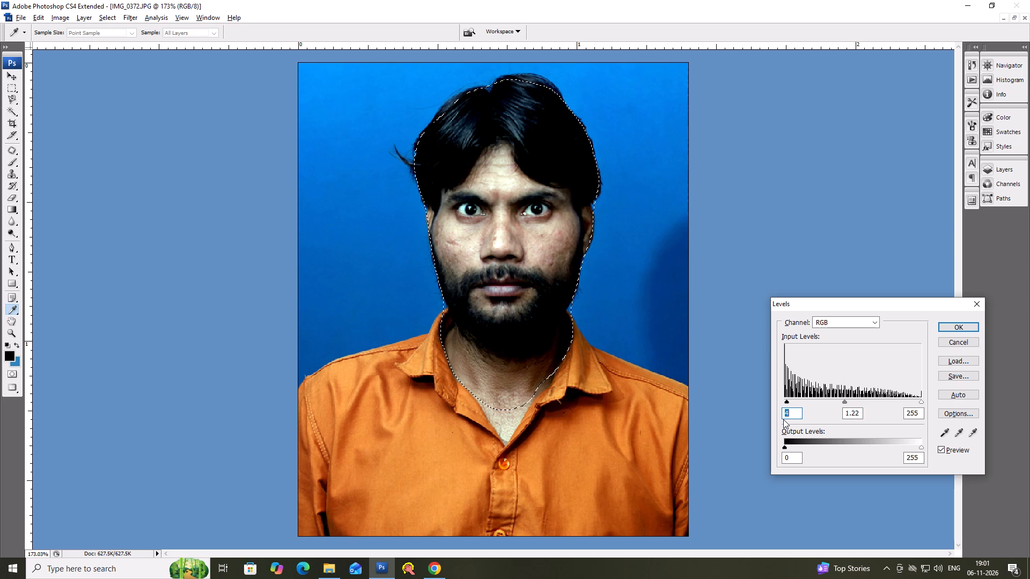
scroll(783, 419, "up", 14)
key("Return")
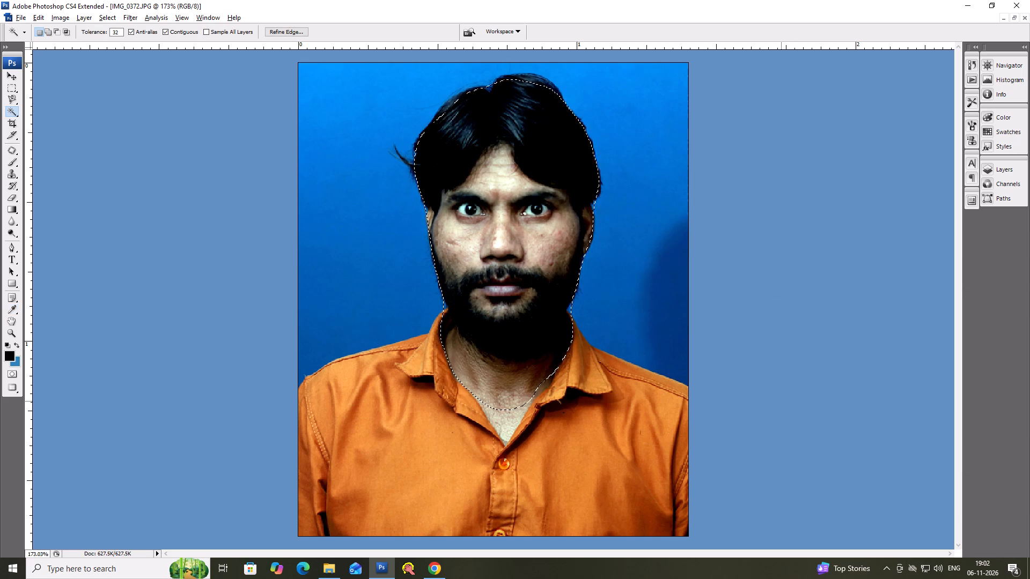
key("ctrl+d")
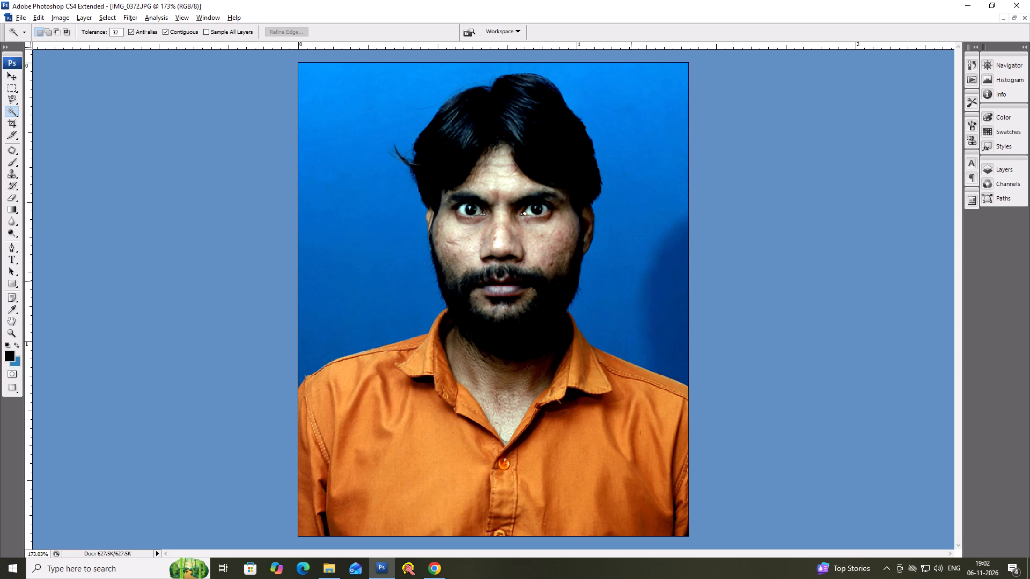
Apply the Imagenomic filter to the whole portrait, accepting its current settings.
key("alt+t")
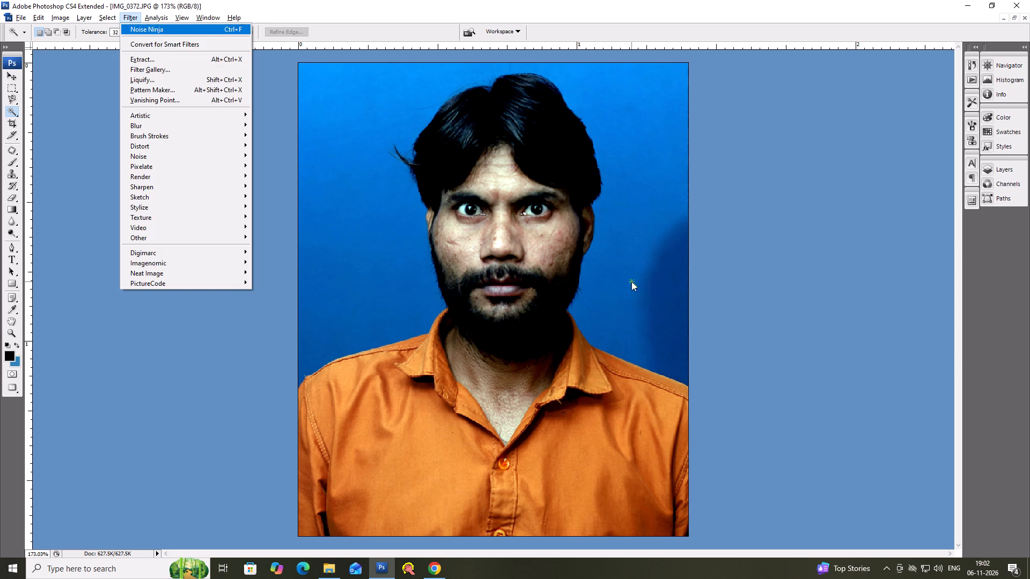
key("Up")
key("Up")
key("Up")
key("Return")
key("Return")
key("Return")
key("Return")
key("Return")
key("Return")
key("Return")
key("Return")
key("Return")
key("Return")
key("Return")
key("Return")
key("Return")
key("Return")
key("Return")
key("Return")
key("Return")
key("Return")
key("Return")
key("Return")
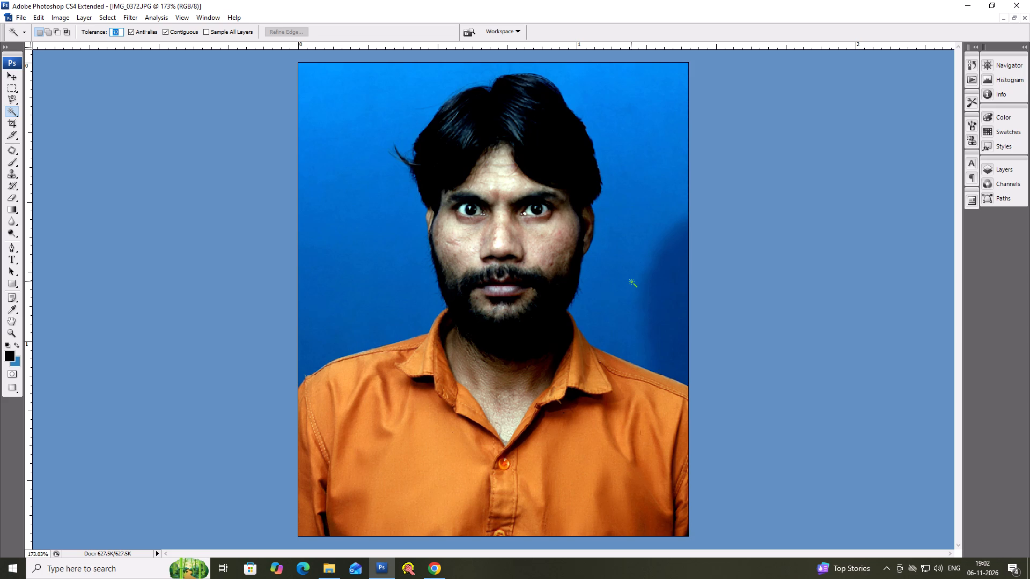
Smooth the whole portrait with Neat Image's Reduce Noise filter, accepting its current settings.
key("alt+t")
key("Up")
key("Up")
key("Return")
key("Return")
key("Return")
key("Return")
key("Return")
key("Return")
key("Return")
key("Return")
key("Return")
key("Return")
key("Return")
key("Return")
key("Return")
key("Return")
key("Return")
key("Return")
key("Return")
key("Return")
key("Return")
key("Return")
Apply the PictureCode Noise Ninja filter to the portrait without creating or loading a noise profile.
key("alt+t")
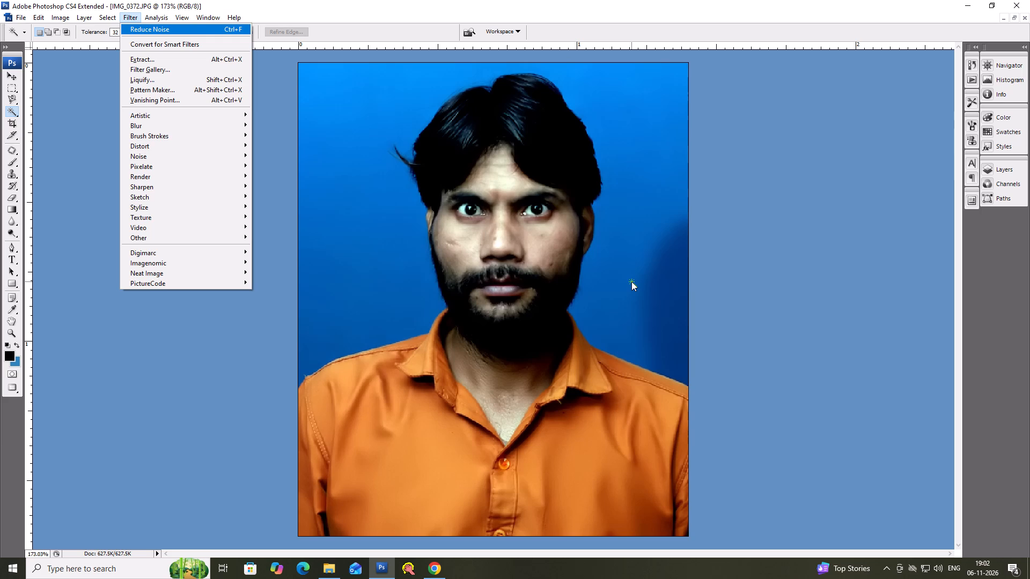
key("Up")
key("Return")
key("Return")
key("Return")
key("Return")
key("Return")
key("Return")
key("Return")
key("Return")
key("Return")
key("Return")
key("Return")
key("Return")
key("Return")
key("Return")
key("Return")
key("Return")
key("Return")
key("Return")
key("Return")
key("Return")
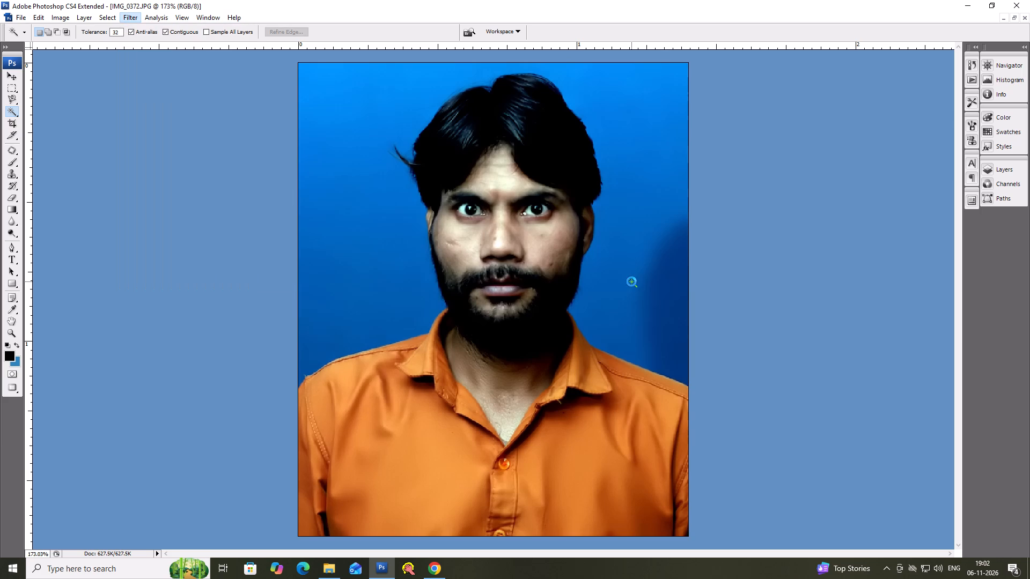
left_click(662, 463)
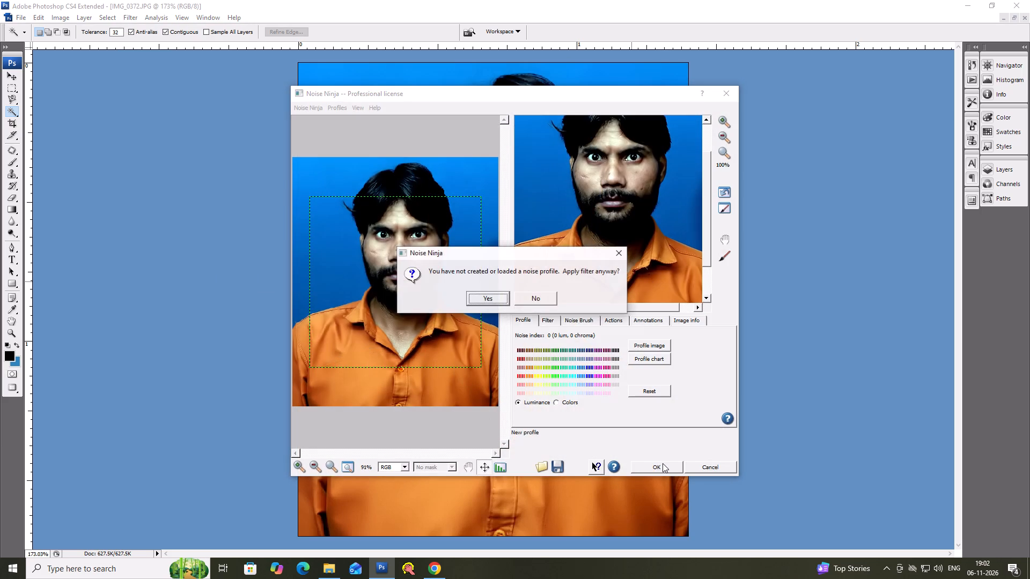
key("Return")
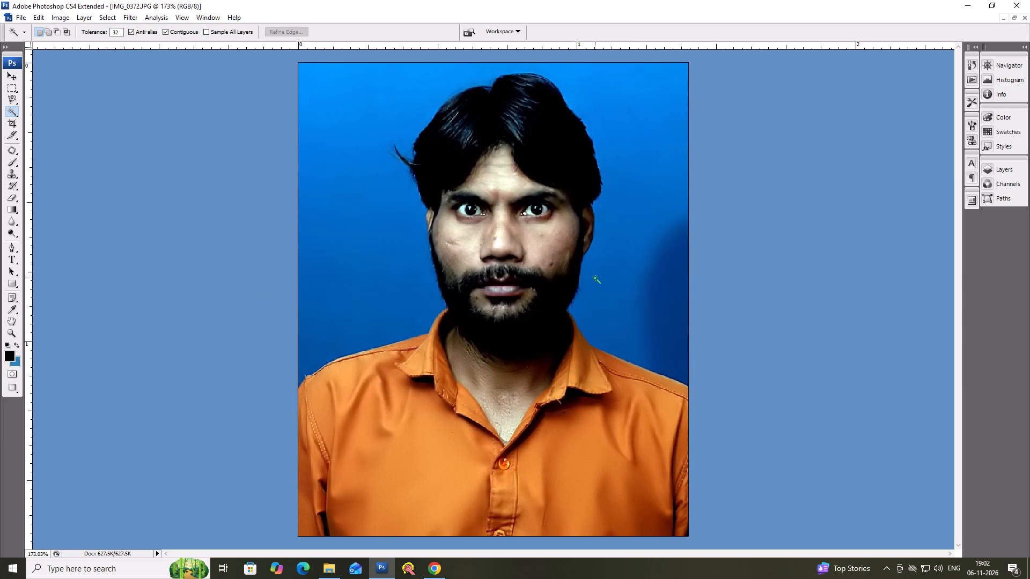
Select the entire blue background around the man with the Magic Wand, adding its lighter areas and the shadow.
left_click(595, 277)
left_click_drag(634, 287, 654, 297, "shift")
left_click(661, 300, "shift")
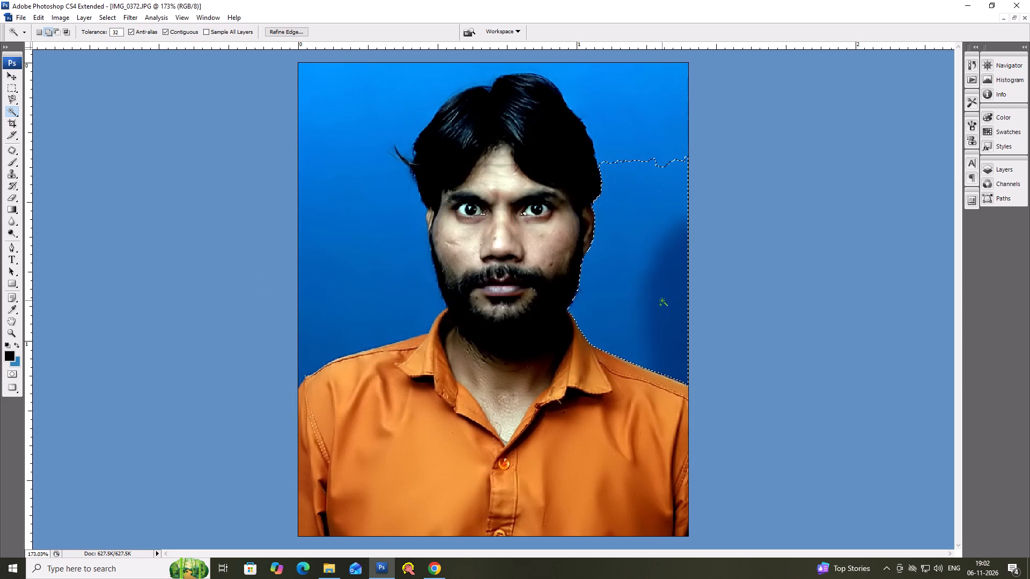
left_click_drag(631, 136, 631, 129, "shift")
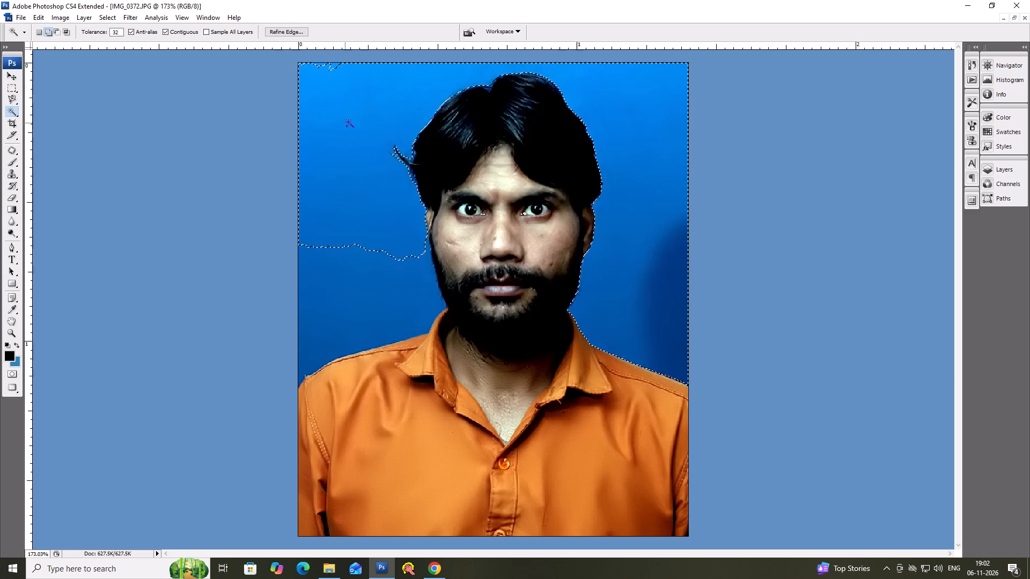
left_click_drag(335, 141, 335, 161, "shift")
left_click_drag(337, 201, 337, 233, "shift")
left_click_drag(341, 266, 341, 282, "shift")
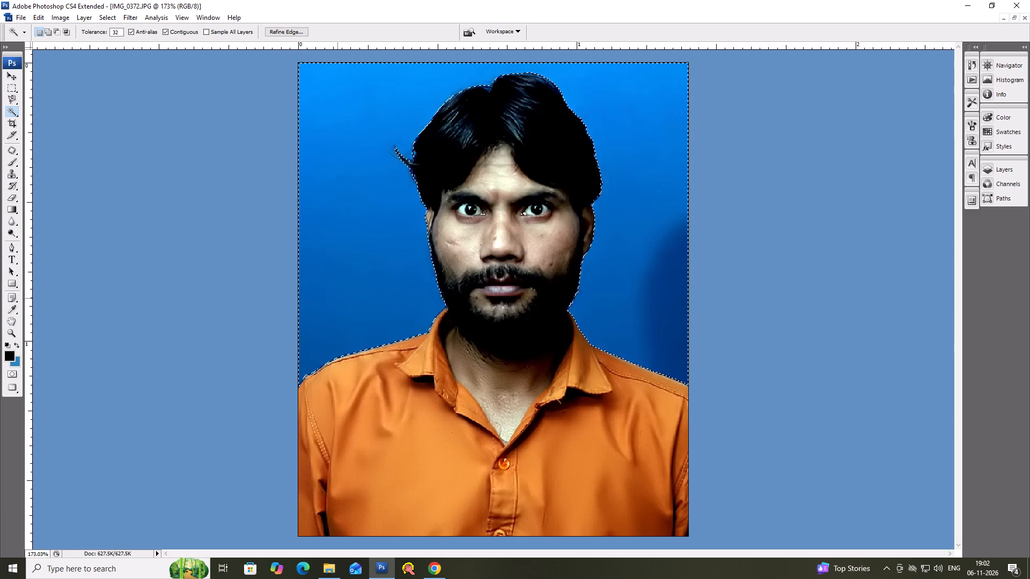
Sample a mid blue from the backdrop and paint the selected background a uniform blue with the 2500-size Brush at 100% opacity.
key("b")
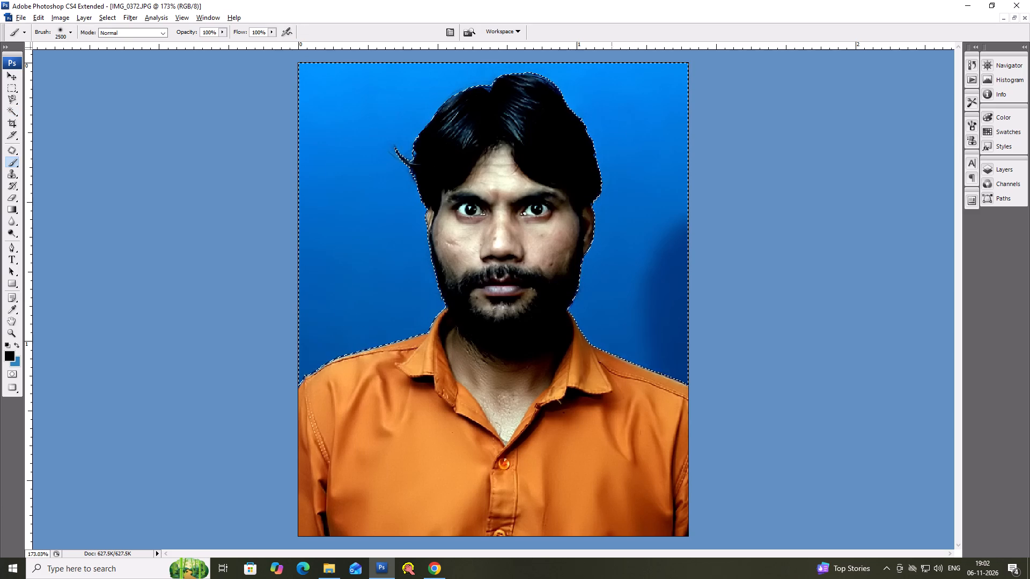
left_click(593, 294, "alt")
left_click(593, 294)
left_click(593, 294)
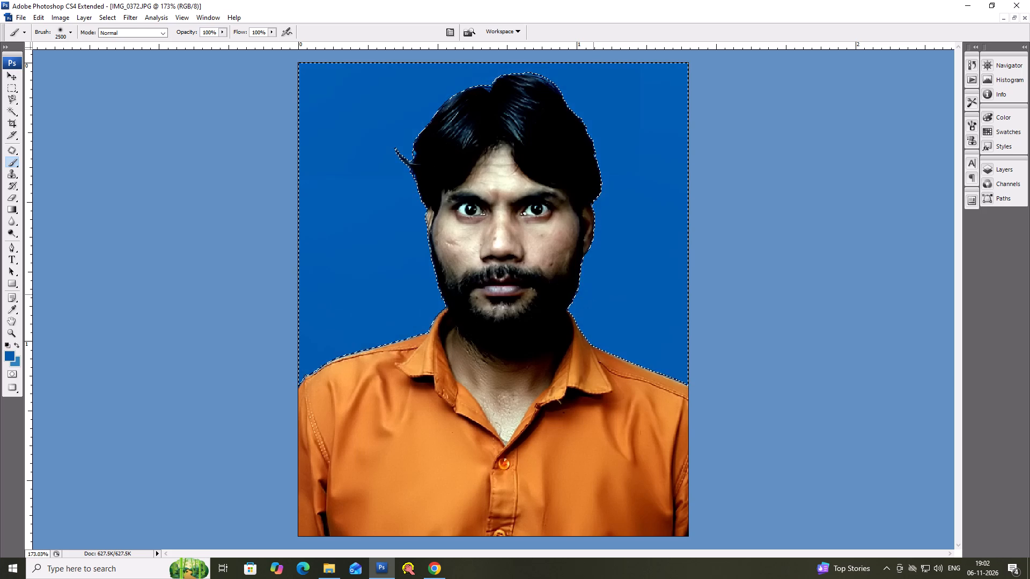
left_click_drag(594, 294, 617, 301)
left_click_drag(682, 322, 688, 324)
left_click_drag(681, 342, 680, 347)
left_click_drag(680, 347, 675, 355)
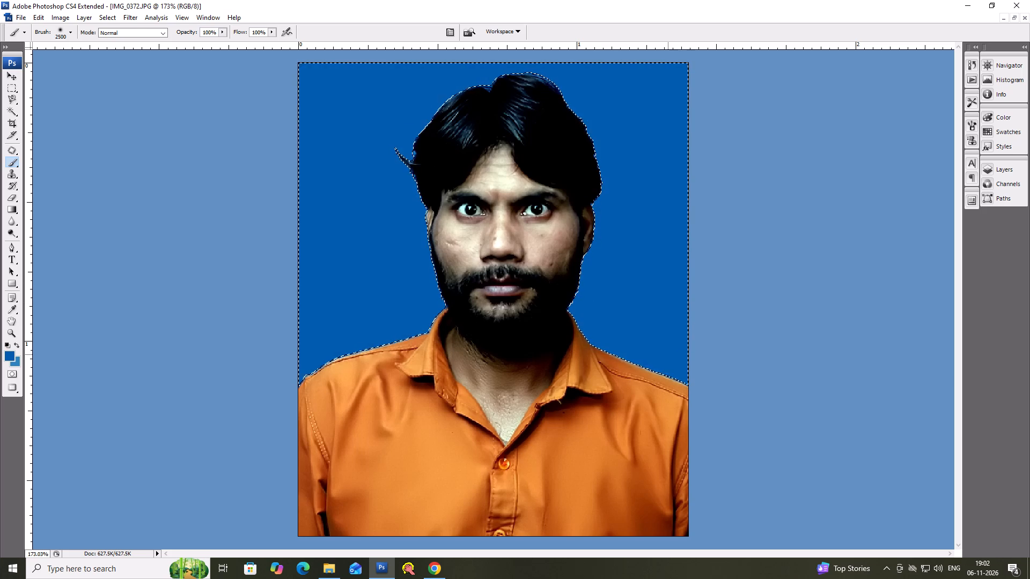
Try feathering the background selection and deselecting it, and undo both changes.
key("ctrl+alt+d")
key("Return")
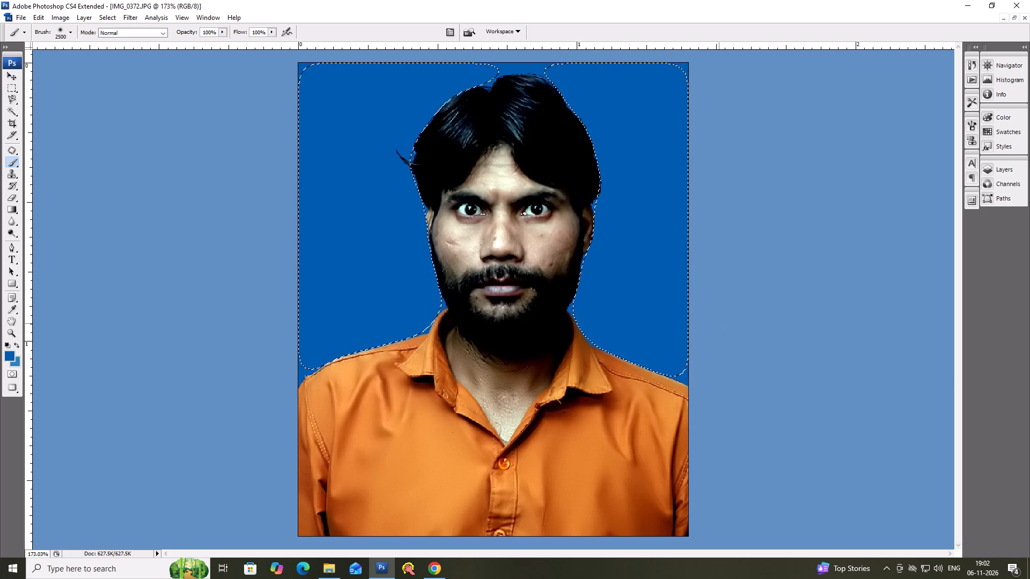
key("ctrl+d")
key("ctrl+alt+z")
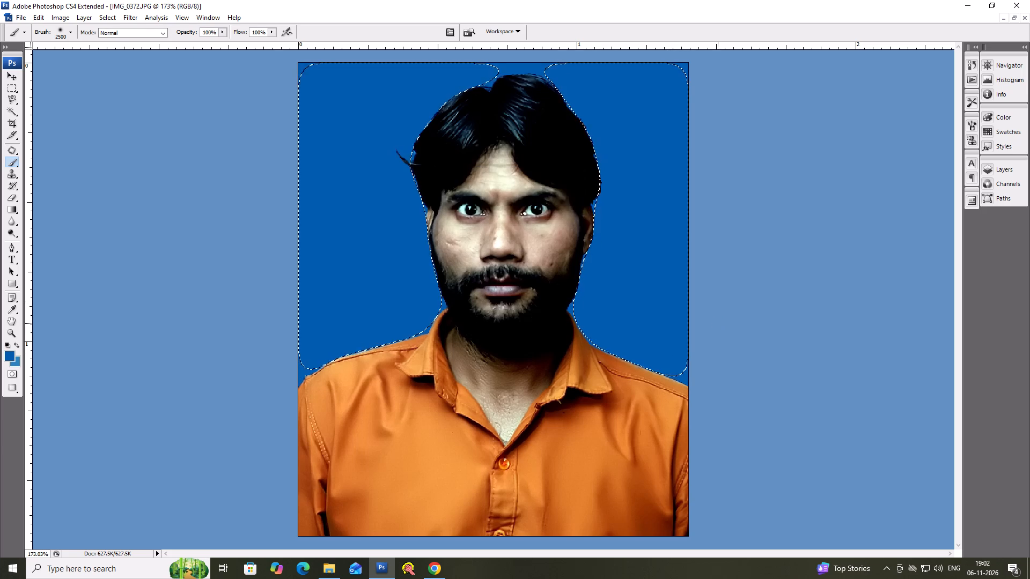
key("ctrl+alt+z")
Add the stray wisp of hair sticking out beside the man's head to the background selection by outlining it with the Patch tool.
key("ctrl+plus")
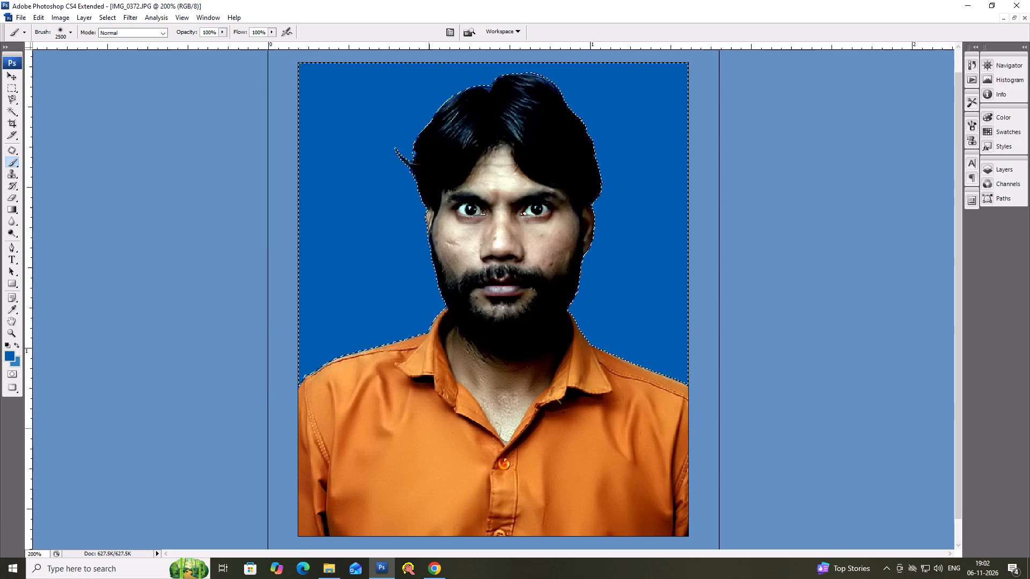
key("ctrl+plus")
key("ctrl+plus")
key("ctrl+plus")
key("space")
key("space")
key("space")
key("space")
key("space")
key("space")
key("space")
key("space")
key("space")
key("space")
key("space")
key("space")
key("space")
key("space")
key("space")
key("space")
key("space")
key("space")
key("space")
key("space")
left_click_drag(399, 195, 875, 578)
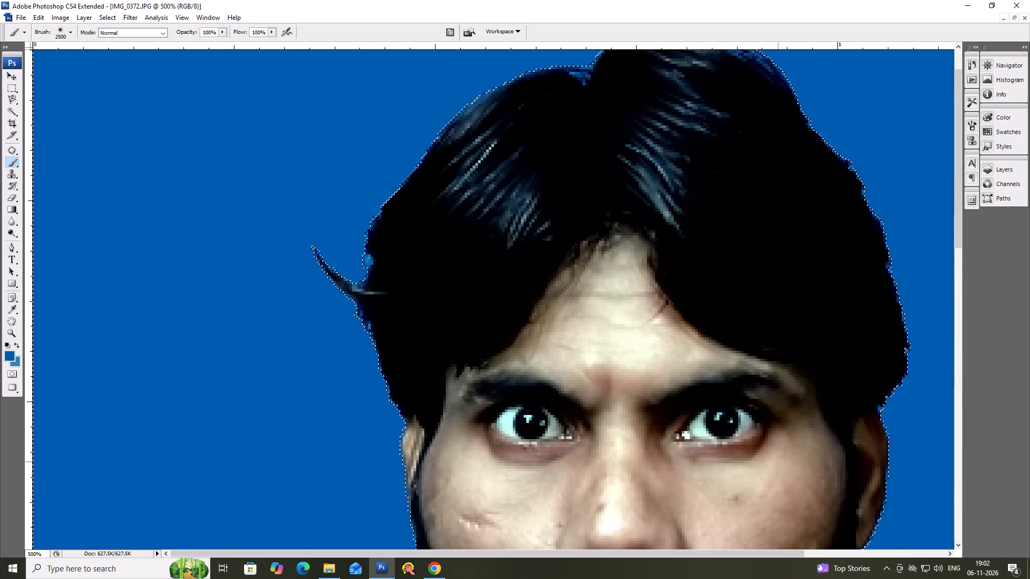
left_click_drag(489, 289, 669, 445)
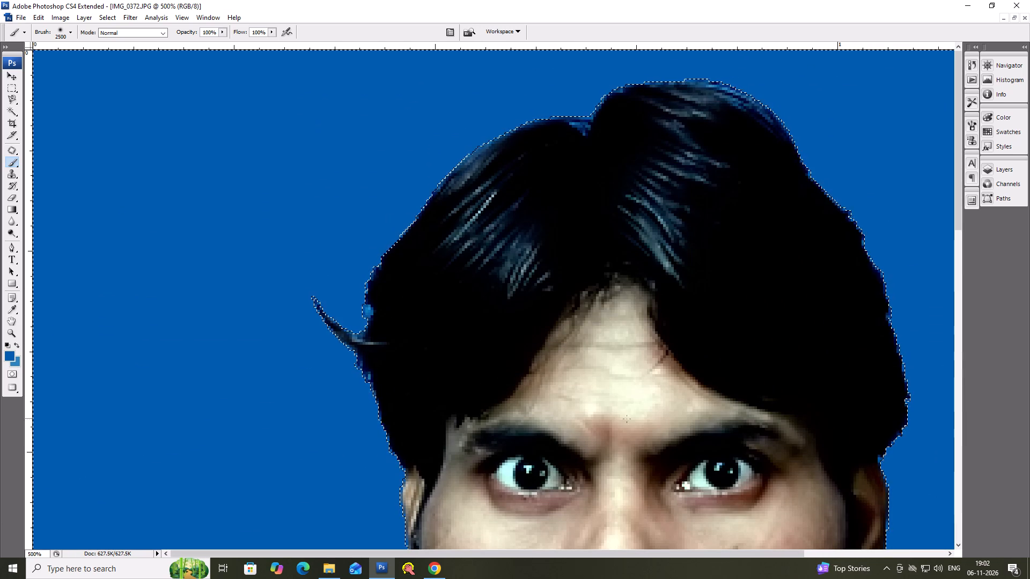
key("j")
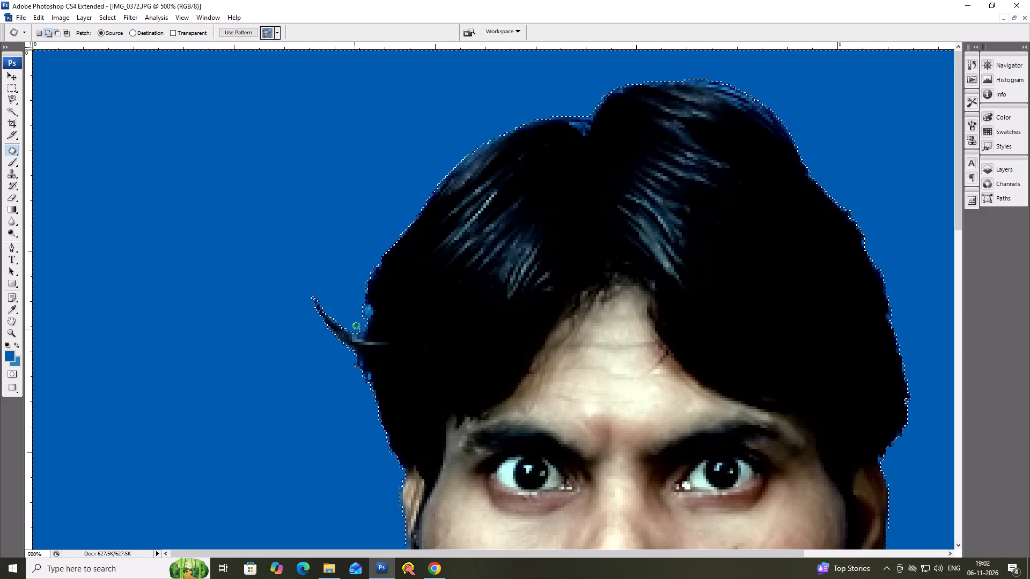
left_click_drag(356, 329, 297, 235, "shift")
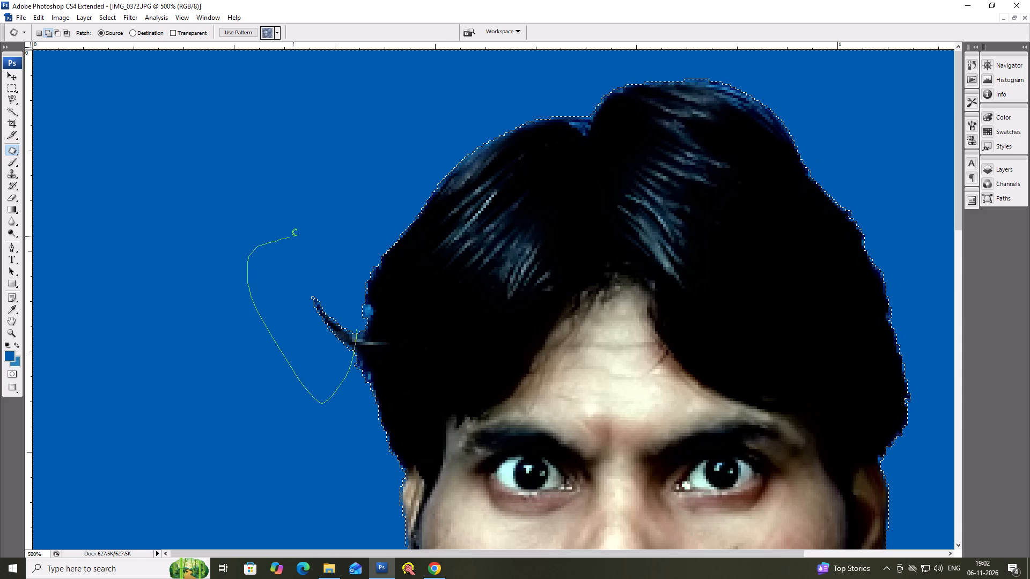
left_click_drag(297, 235, 325, 227, "shift")
Paint over the stray wisp of hair beside the man's head with the background blue, using the 2500-size Brush at 100% opacity.
key("b")
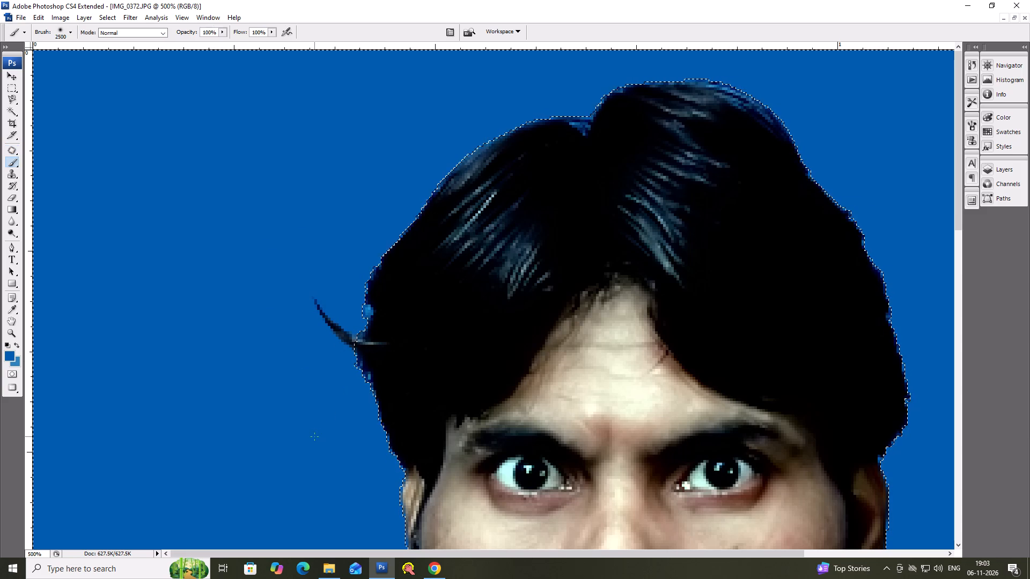
left_click(321, 320)
double_click(350, 329)
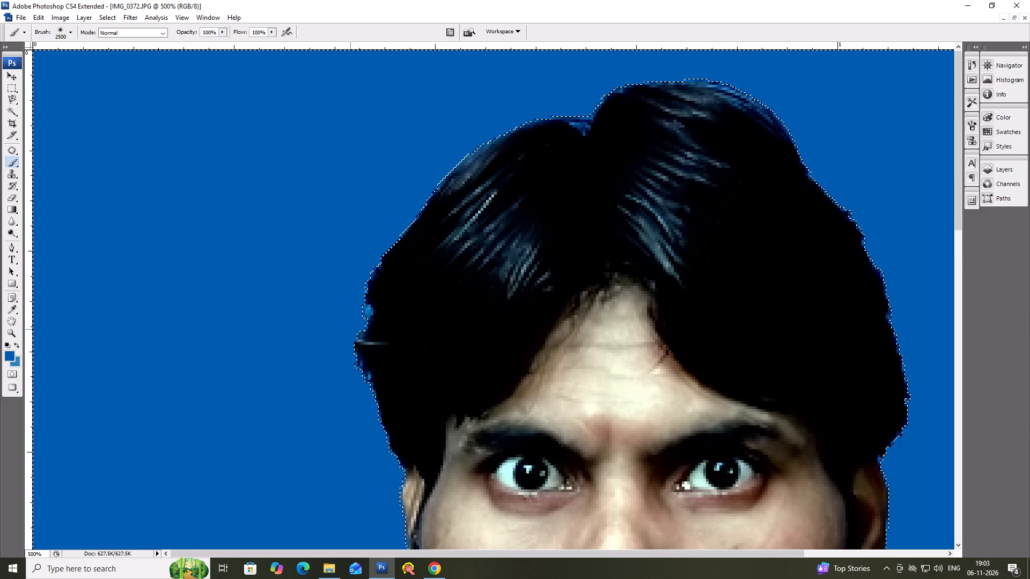
Feather the background selection and deselect it.
key("ctrl+alt+d")
key("Return")
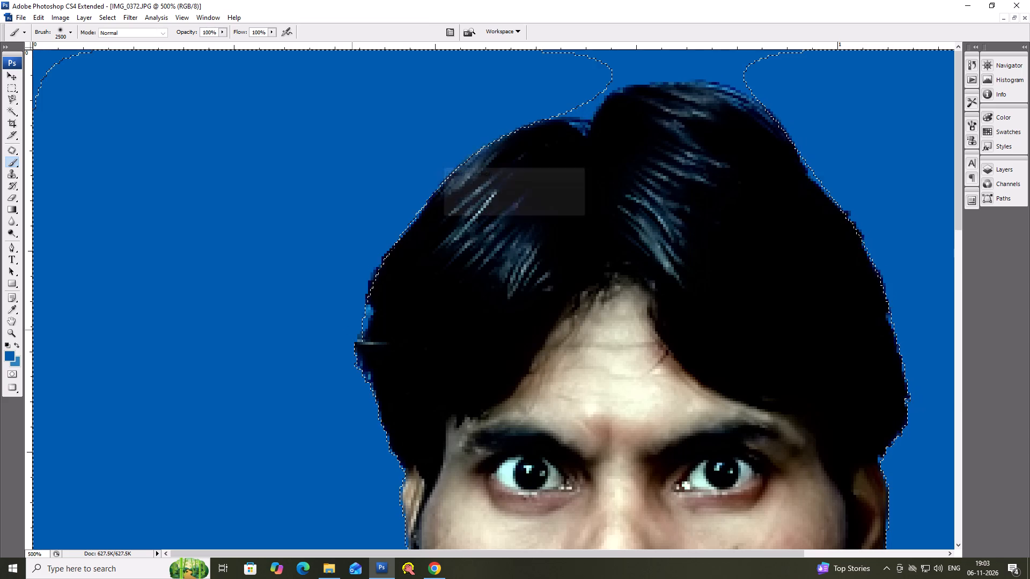
key("ctrl+d")
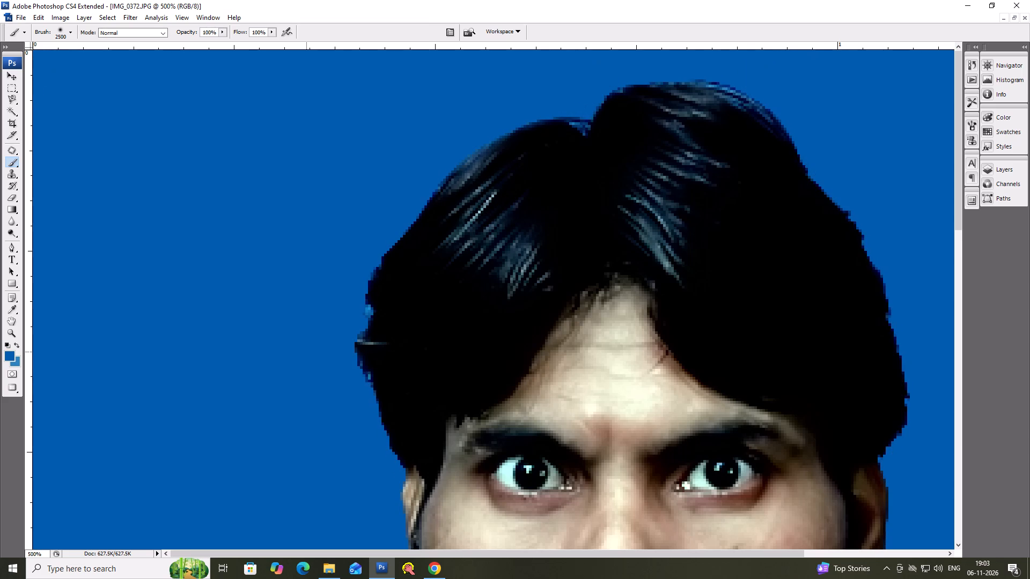
Close the IMG_0372 document without saving its changes.
key("ctrl+w")
key("Right")
key("space")
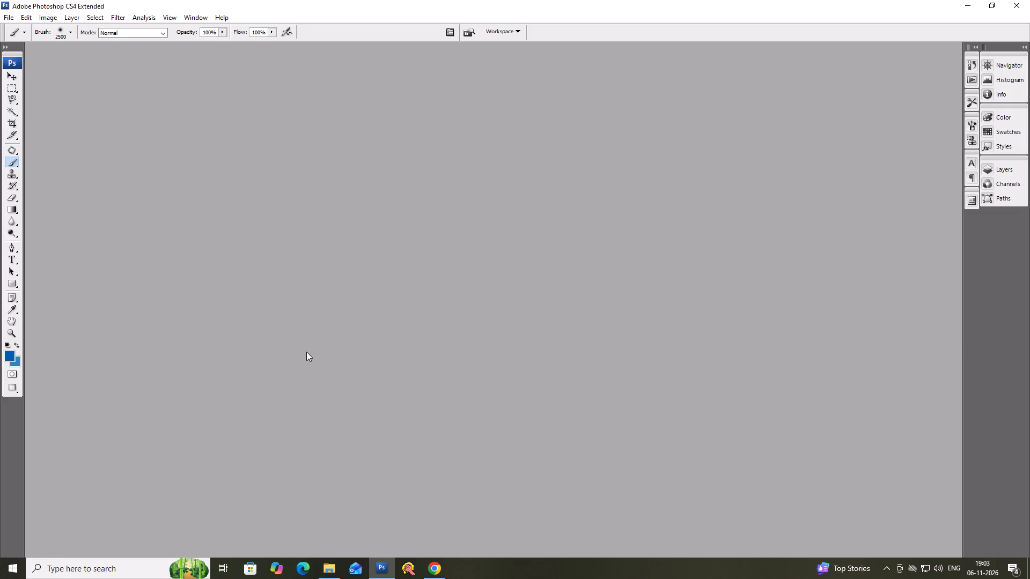
Switch to the 101CANON folder in File Explorer and refresh it to load the photo thumbnails.
right_click(379, 165)
key("alt+Tab")
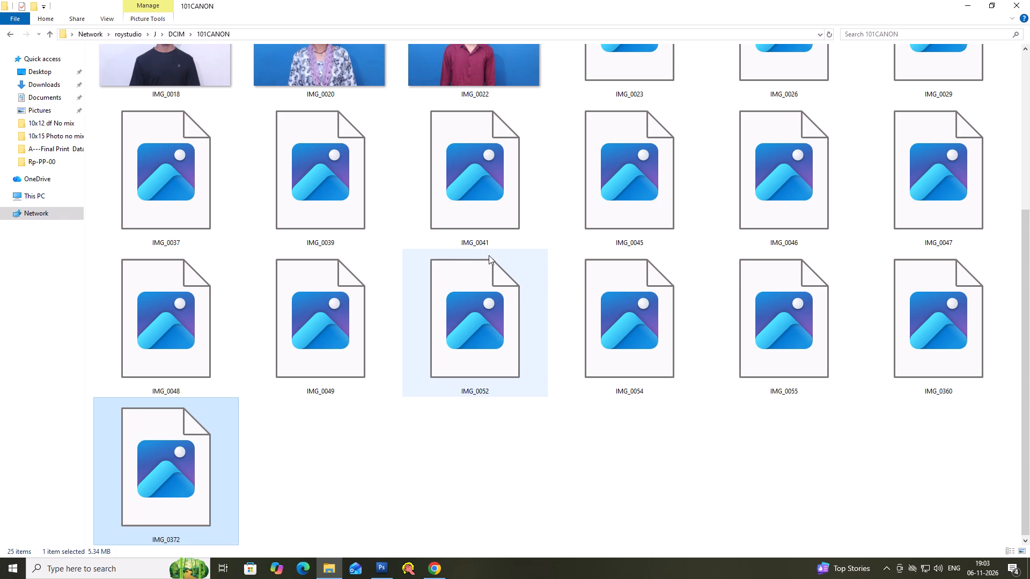
right_click(563, 467)
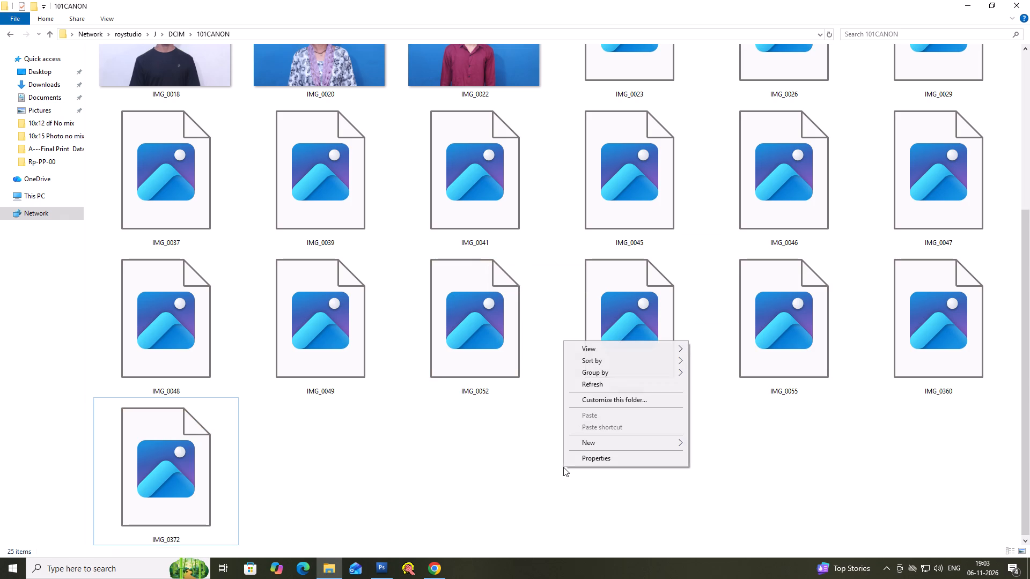
left_click(612, 385)
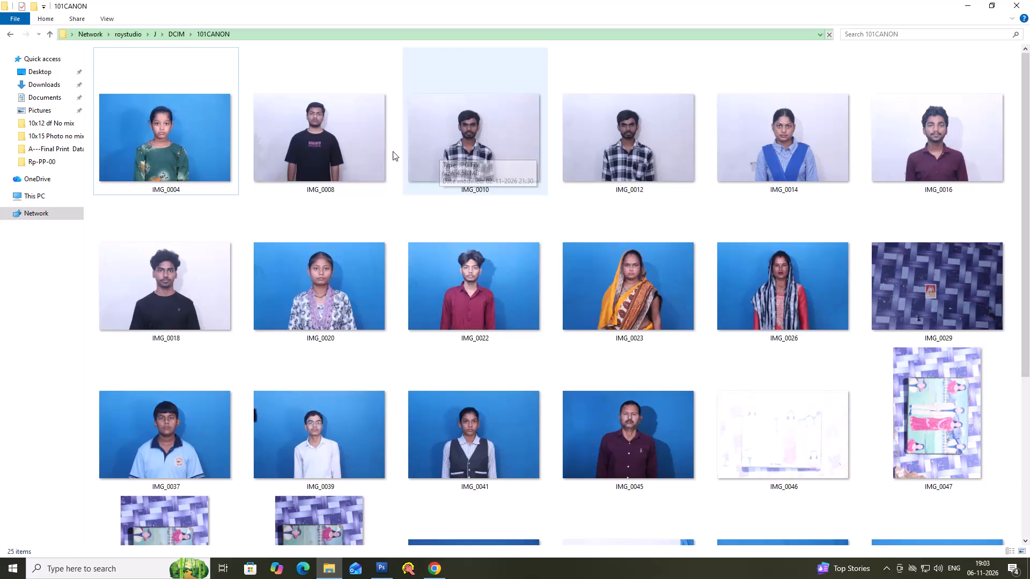
Open IMG_0037, the boy in the light blue polo shirt, from the 101CANON folder in Photoshop.
left_click(163, 148)
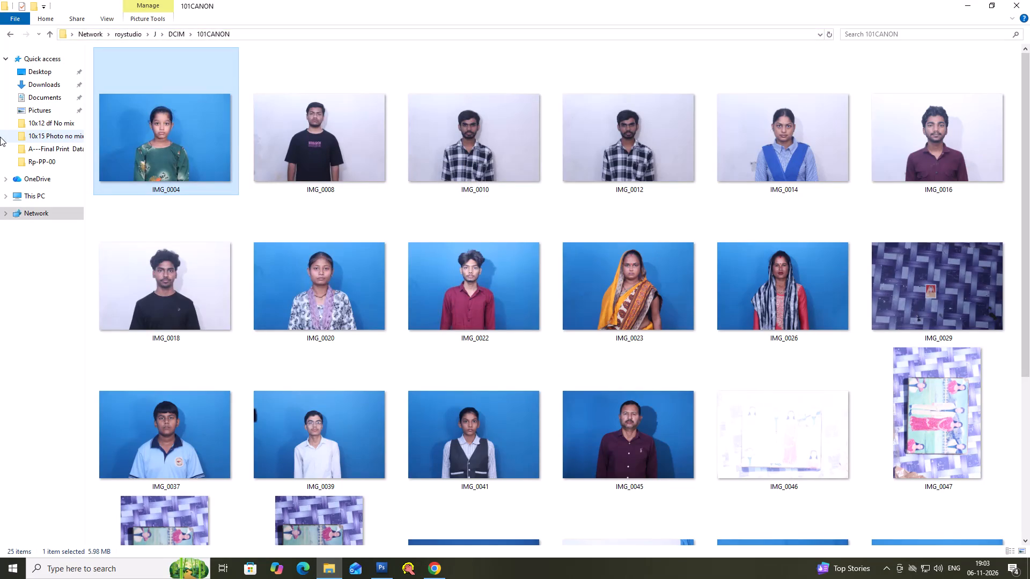
key("End")
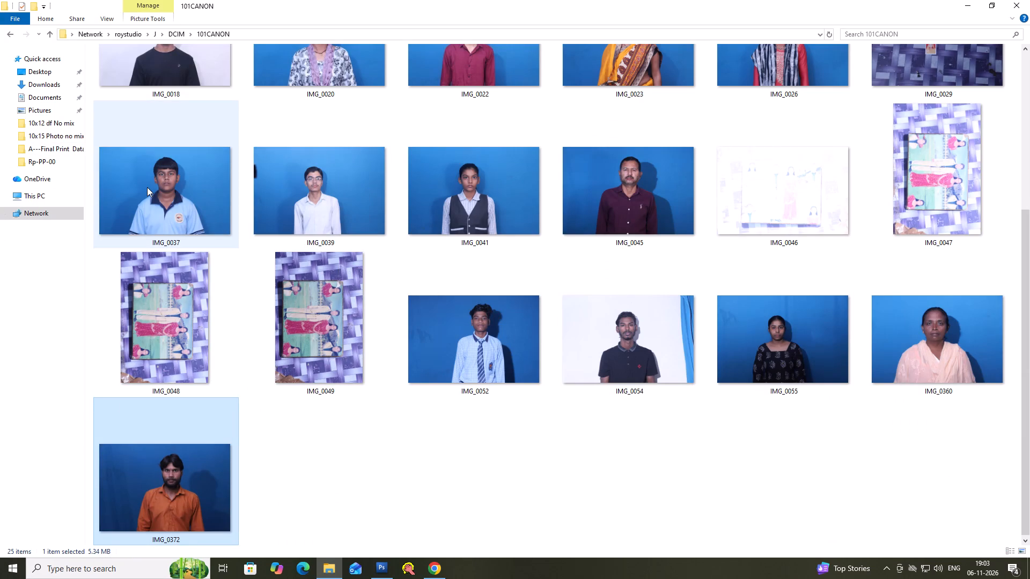
left_click_drag(147, 187, 393, 574)
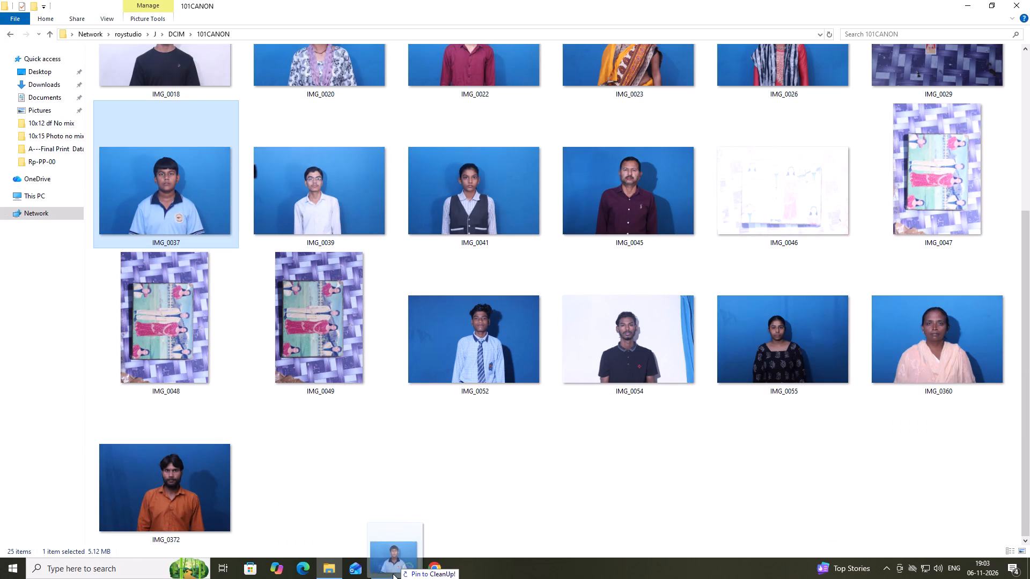
left_click_drag(393, 574, 373, 530)
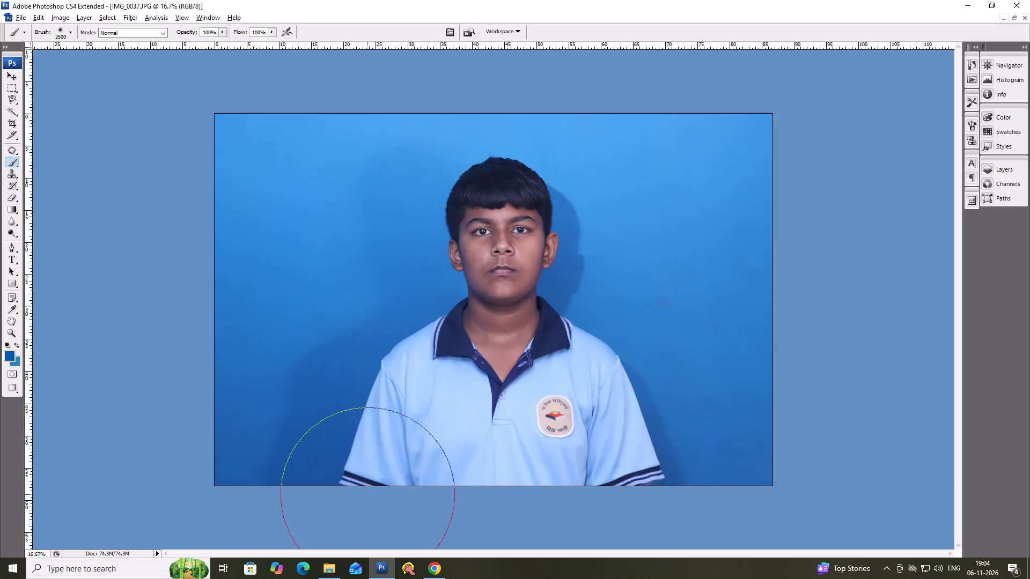
Select the whole photo, rotate it about 0.5° clockwise with Free Transform to straighten the boy, and deselect.
key("ctrl+a")
key("ctrl+a")
key("ctrl+a")
key("ctrl+a")
key("ctrl+a")
key("ctrl+a")
key("ctrl+a")
key("ctrl+a")
key("ctrl+a")
key("ctrl+a")
key("ctrl+t")
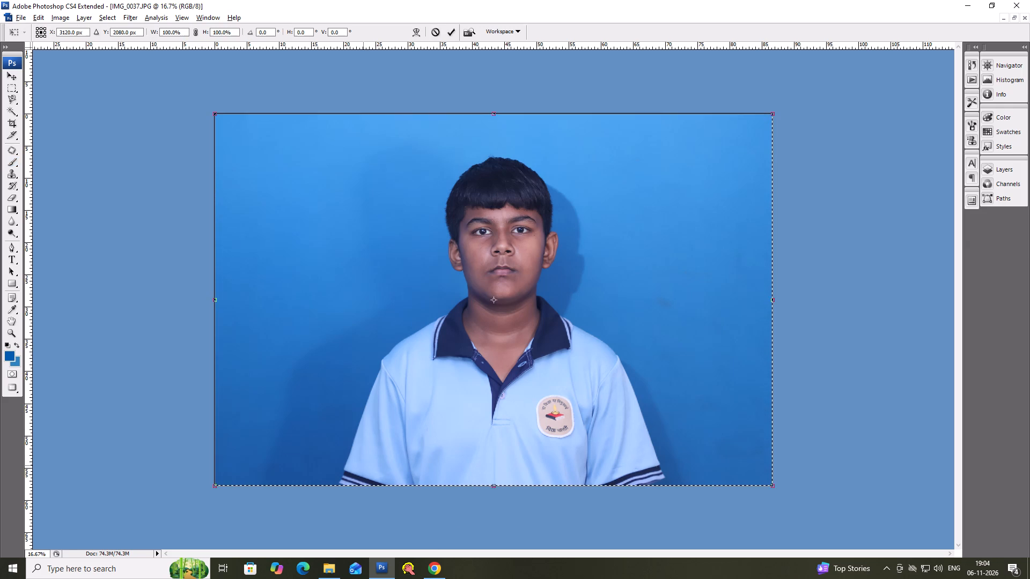
left_click(780, 125)
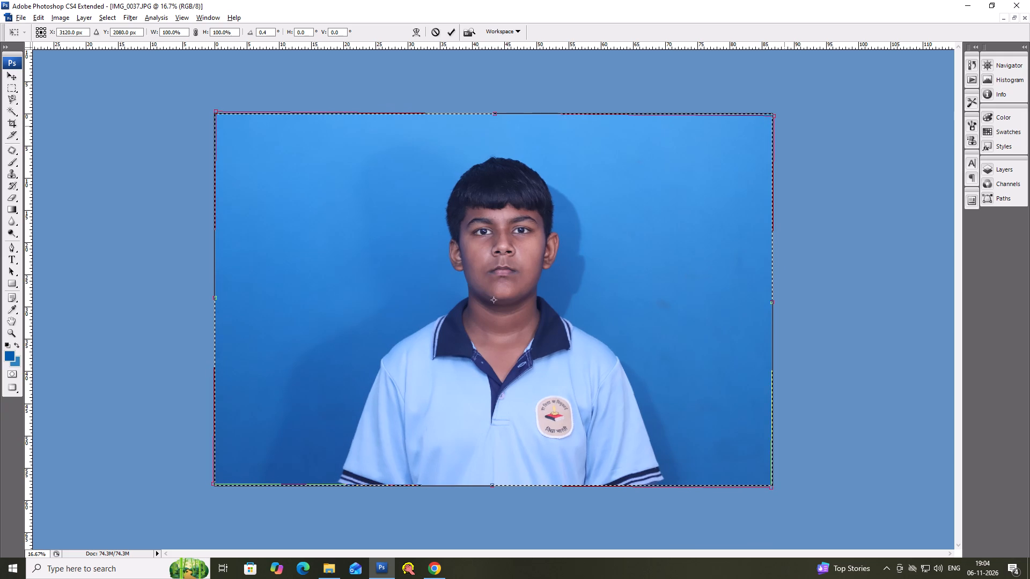
key("Return")
key("c")
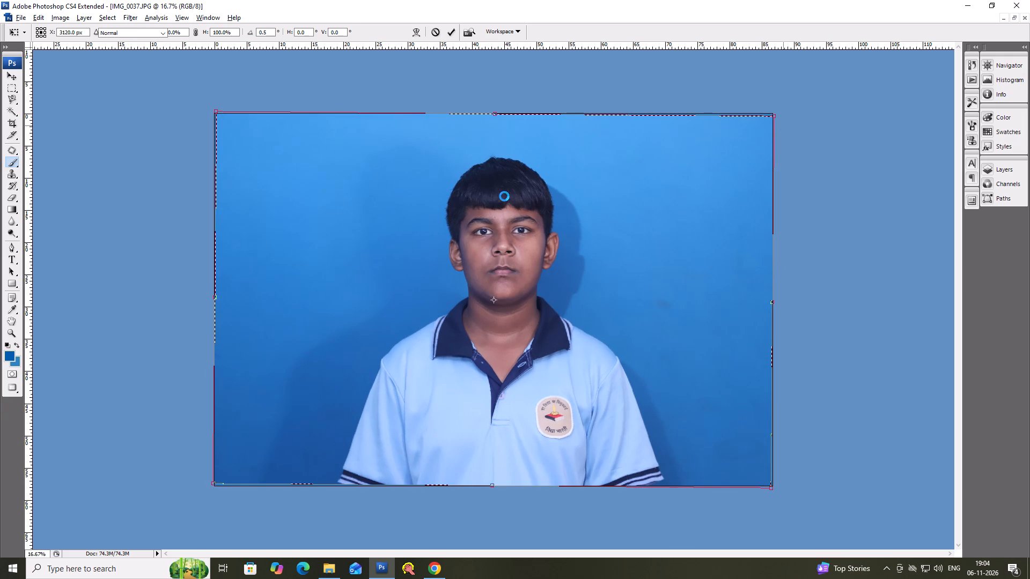
key("ctrl+d")
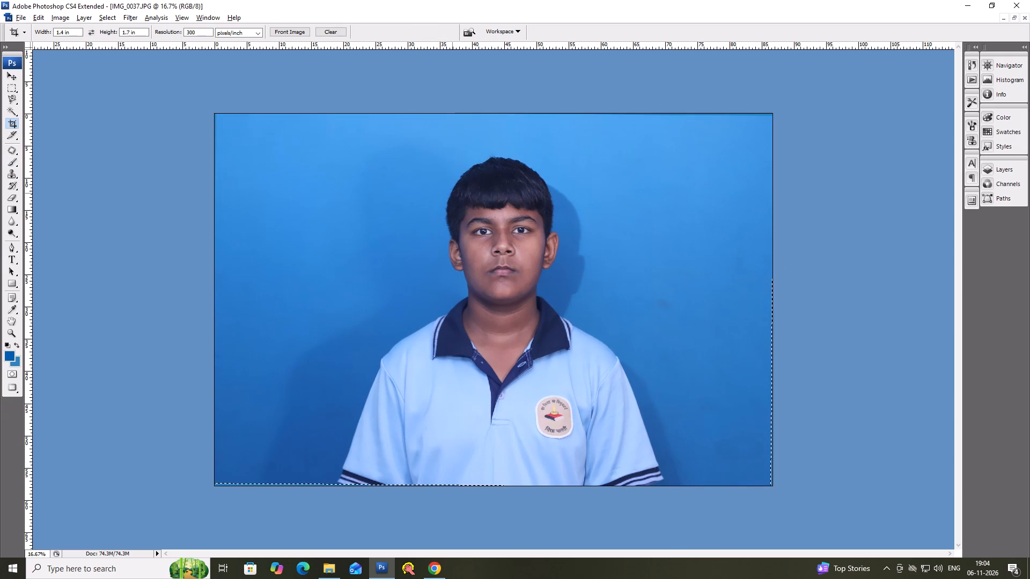
Crop the photo to 1.4 x 1.7 in at 300 pixels/inch, framing the boy centred from just above his hair to the shirt badge.
left_click_drag(381, 128, 600, 325)
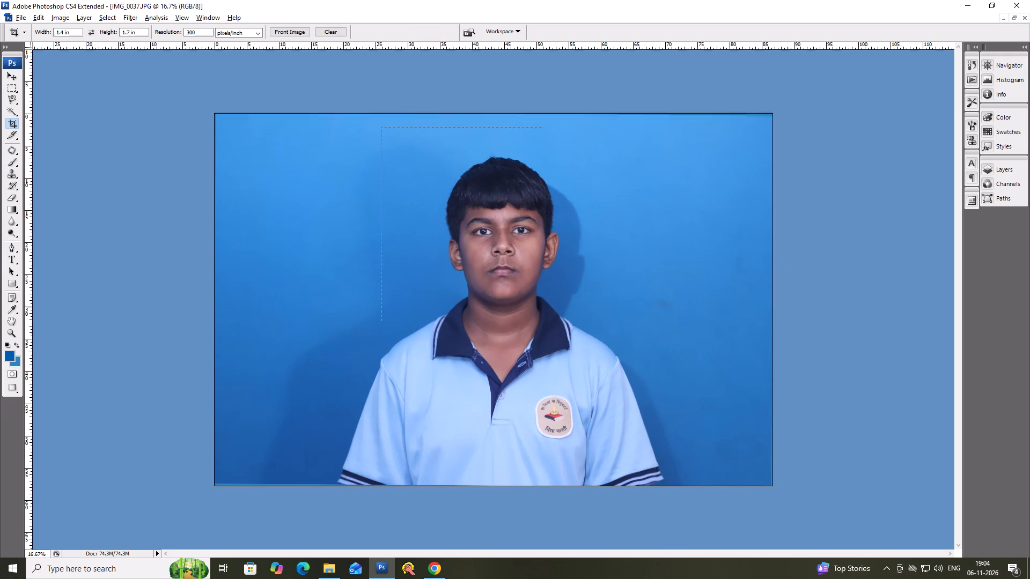
left_click_drag(600, 325, 680, 451)
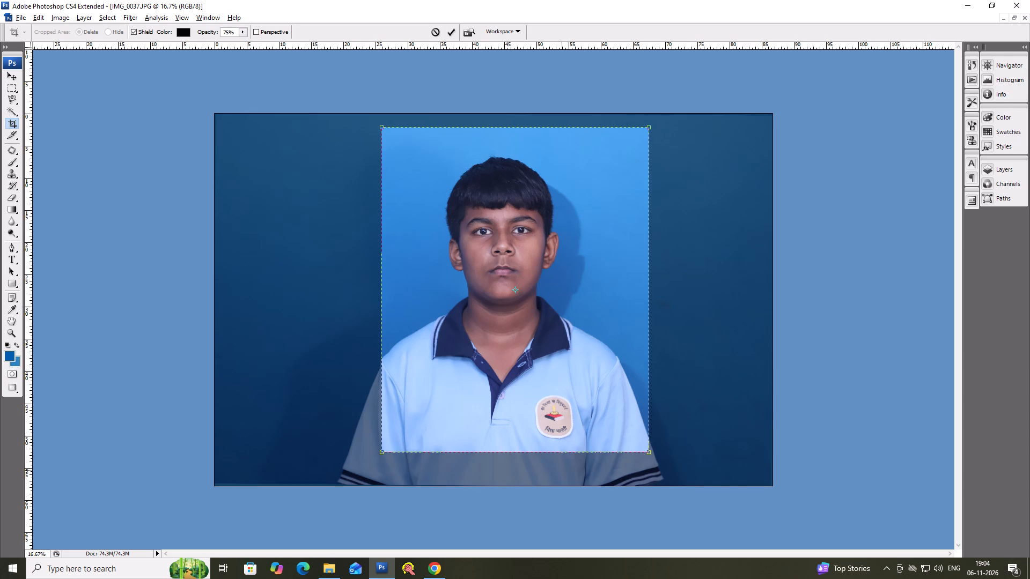
key("Left")
key("Left")
key("Left")
key("Left")
key("Left")
key("Left")
key("Left")
key("Left")
key("Left")
key("Left")
key("Left")
key("Left")
key("Left")
key("Left")
key("Left")
key("Left")
key("Left")
key("Left")
key("Left")
key("Left")
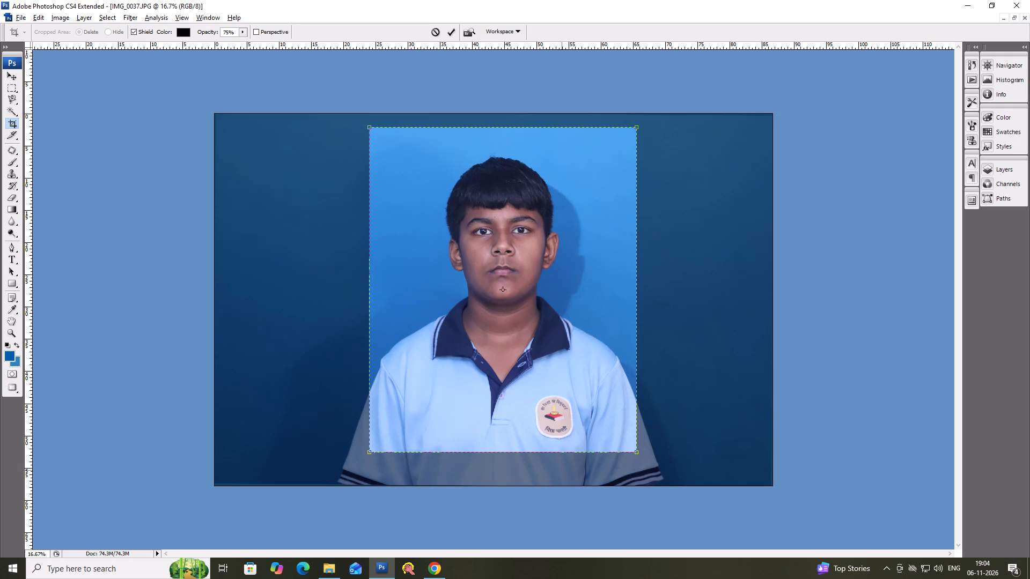
left_click_drag(633, 452, 613, 444, "alt")
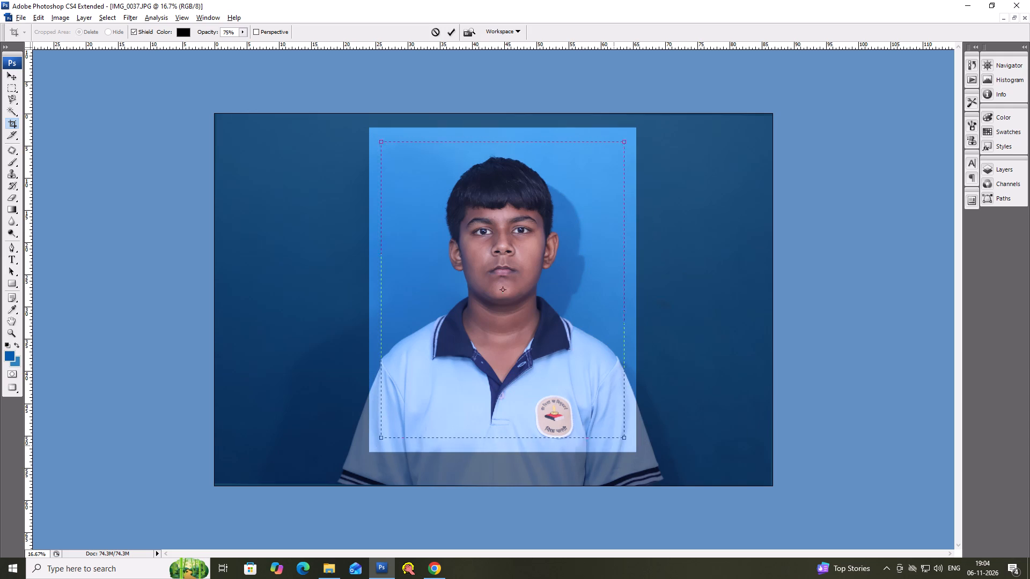
left_click_drag(613, 444, 597, 448, "alt")
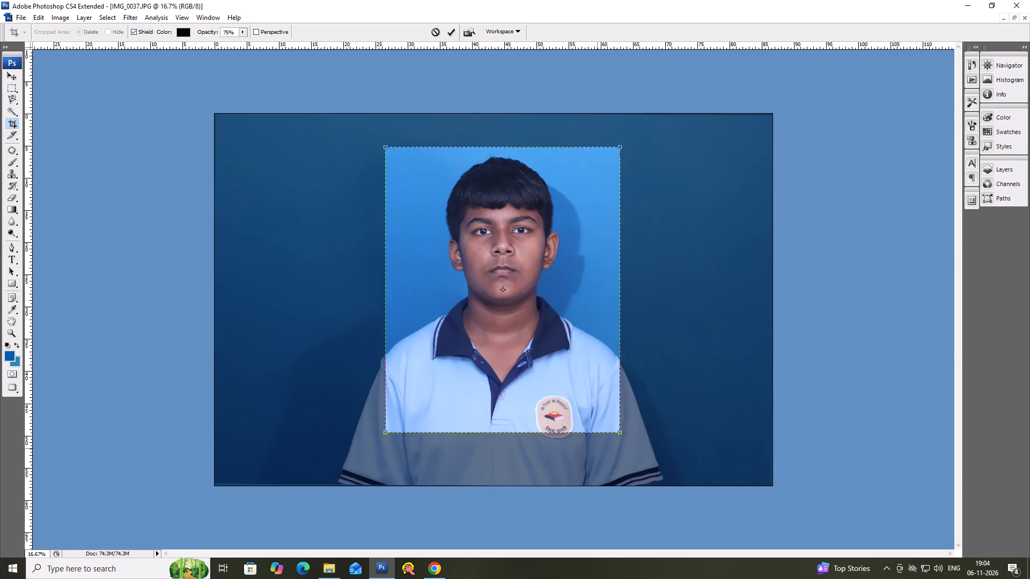
key("Up")
key("Up")
key("Up")
key("Up")
key("Left")
key("Left")
key("Left")
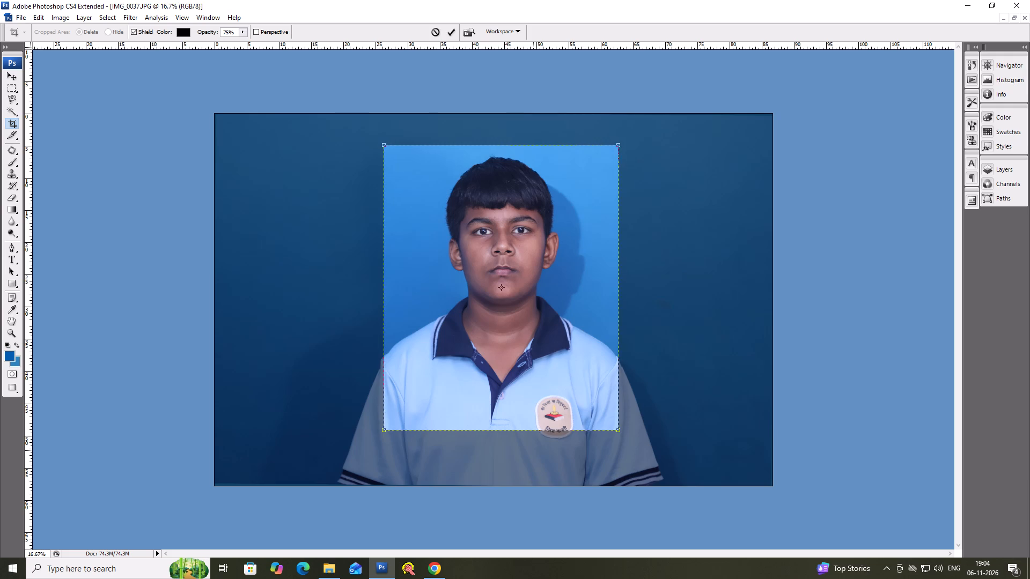
key("Left")
key("Left")
key("Left")
key("Left")
key("Down")
key("Down")
key("Down")
key("Down")
key("Down")
key("Down")
key("Down")
key("Down")
key("Down")
key("Down")
key("Down")
key("Down")
key("Down")
key("Down")
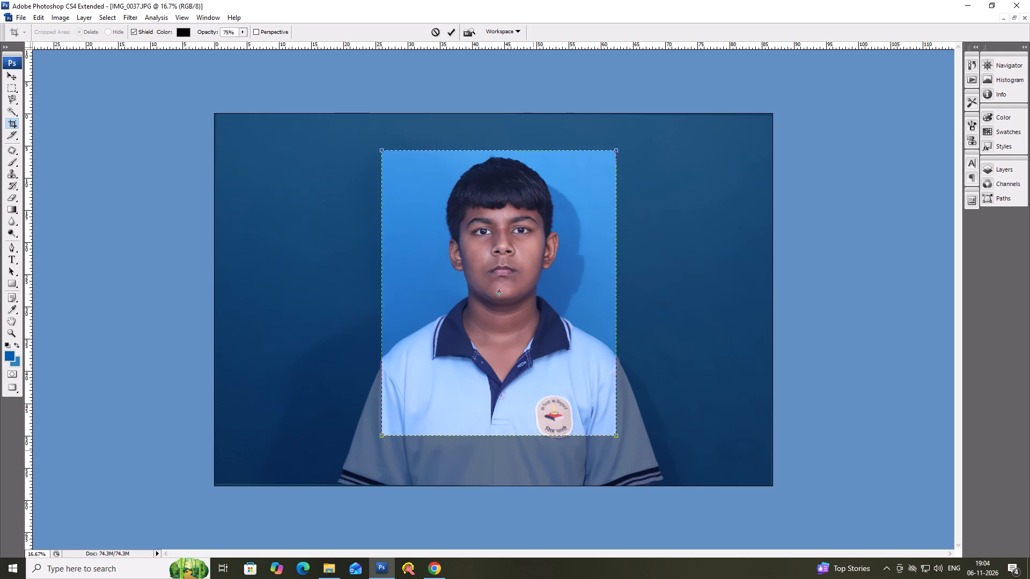
key("Return")
Apply the automatic tone correction twice to the cropped portrait.
key("ctrl+plus")
key("ctrl+plus")
key("ctrl+plus")
key("ctrl+plus")
key("ctrl+plus")
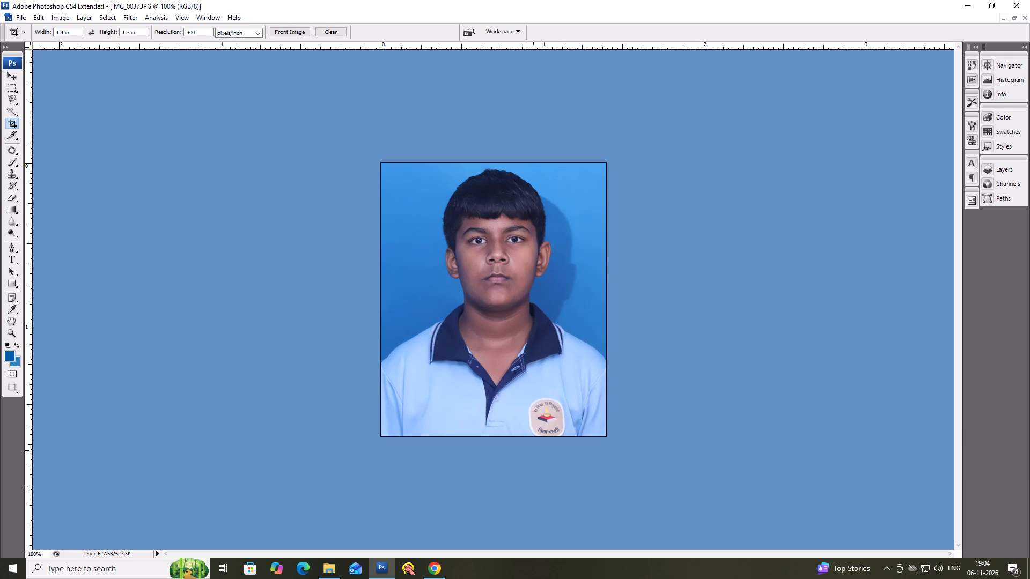
key("ctrl+plus")
key("ctrl+minus")
scroll(542, 408, "up", 7)
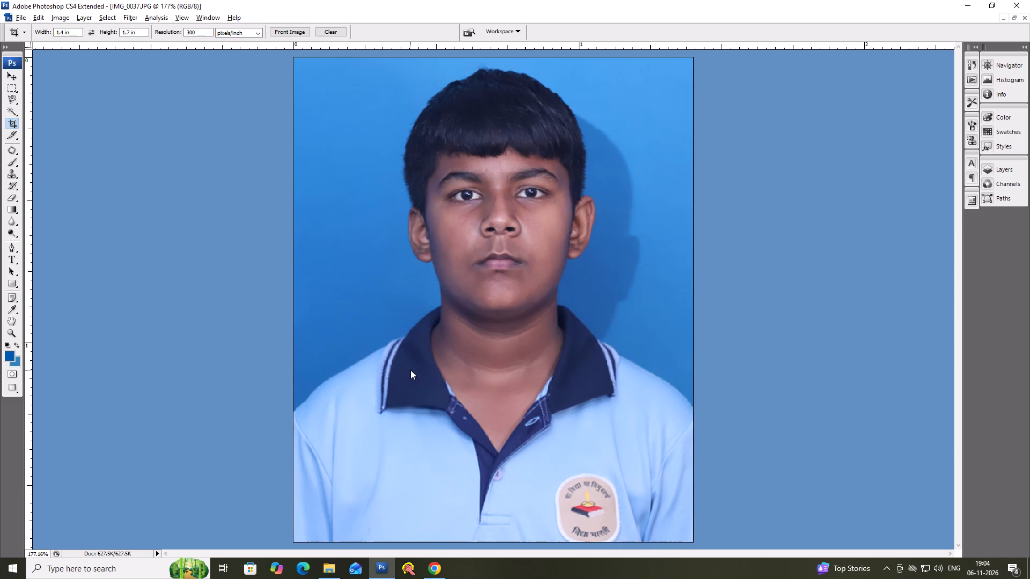
key("ctrl+shift+l")
key("ctrl+shift+l")
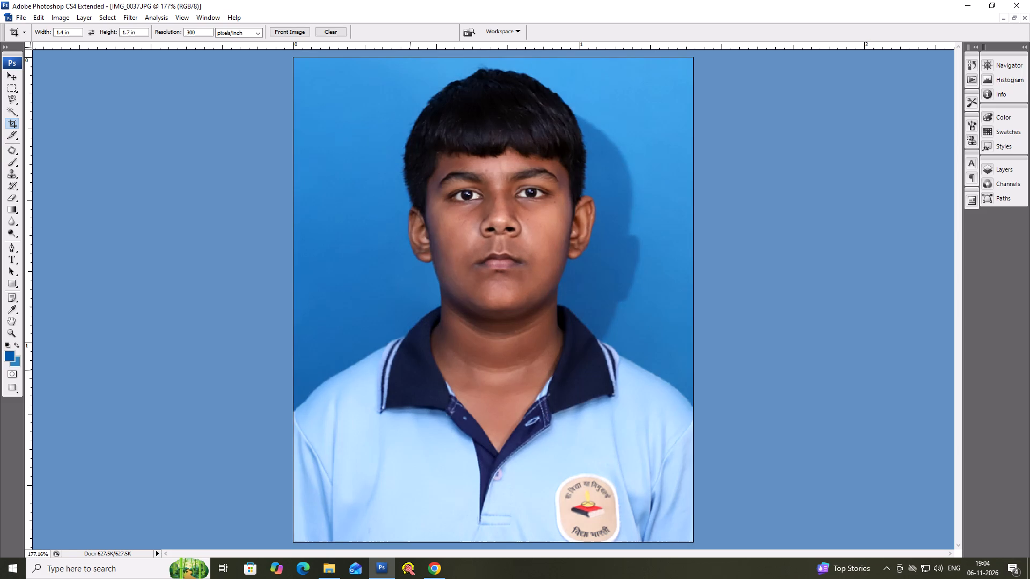
Select the boy's darker skin from his neck with the Magic Wand at tolerance 32, extend it to similar tones and feather it 12 pixels.
key("w")
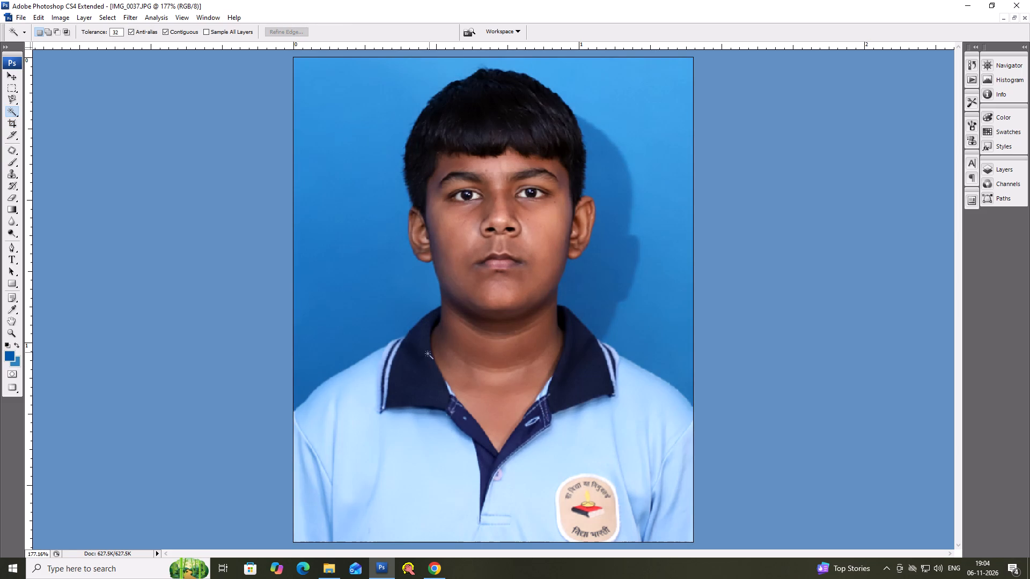
left_click(447, 341)
right_click(447, 341)
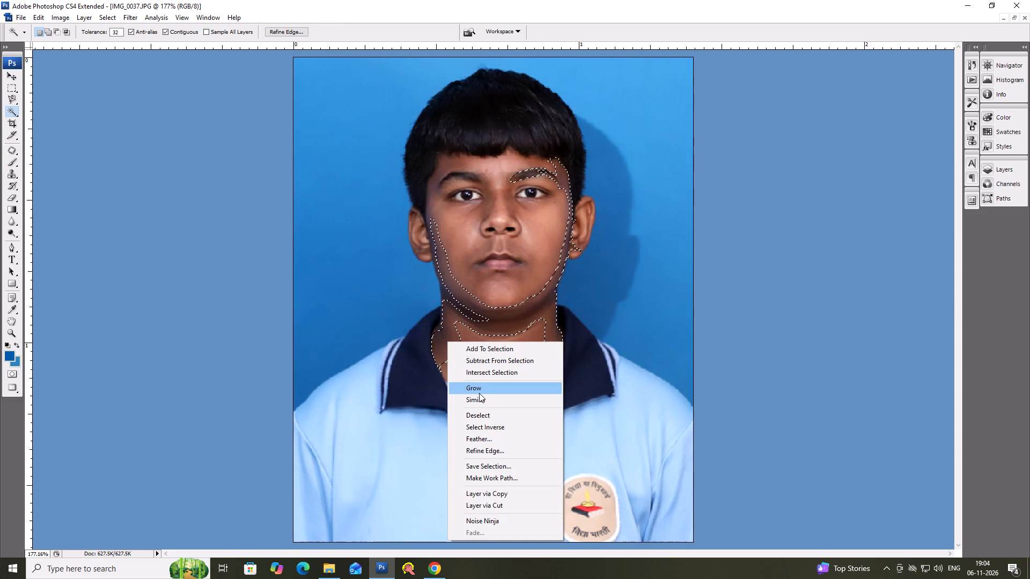
left_click(483, 398, "ctrl")
key("ctrl+alt+d")
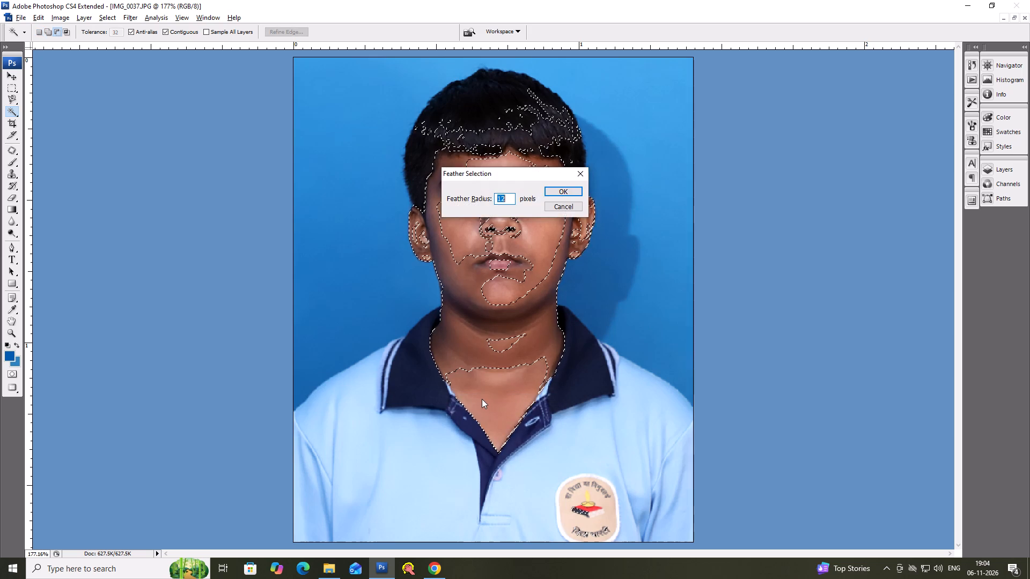
key("Return")
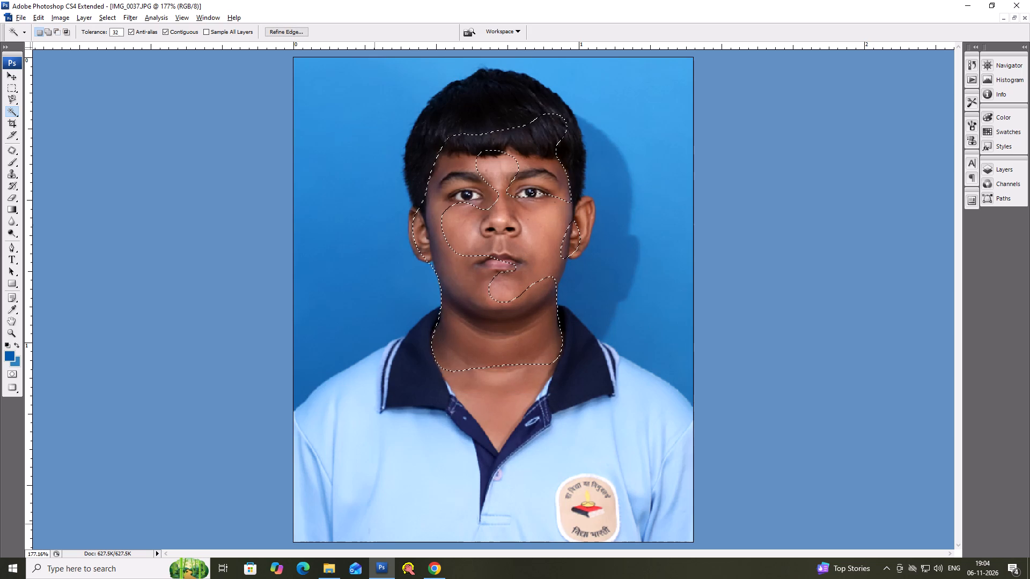
Brighten the selected skin slightly by raising the RGB midtone level in Levels, and deselect.
key("ctrl+l")
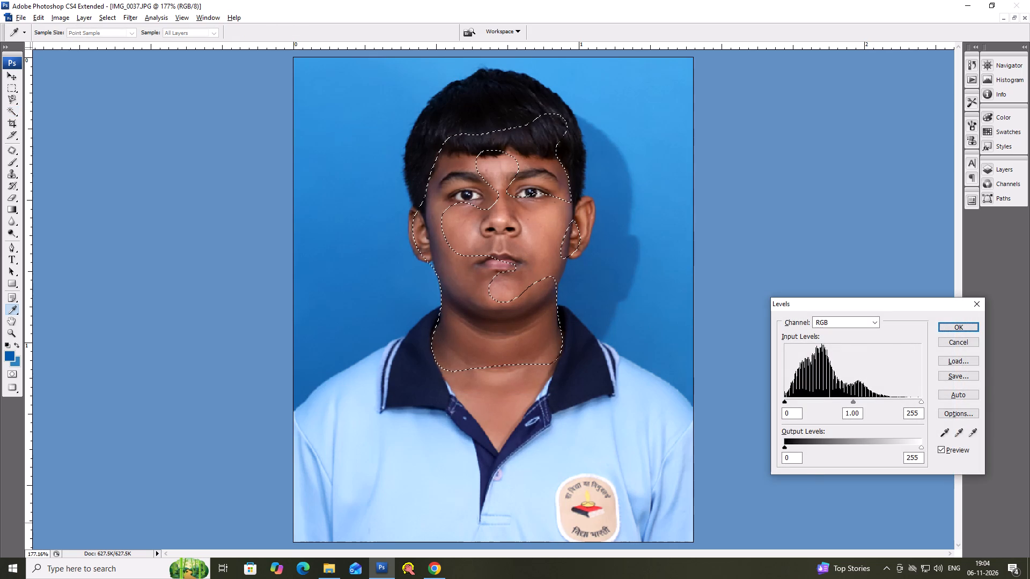
left_click(861, 411)
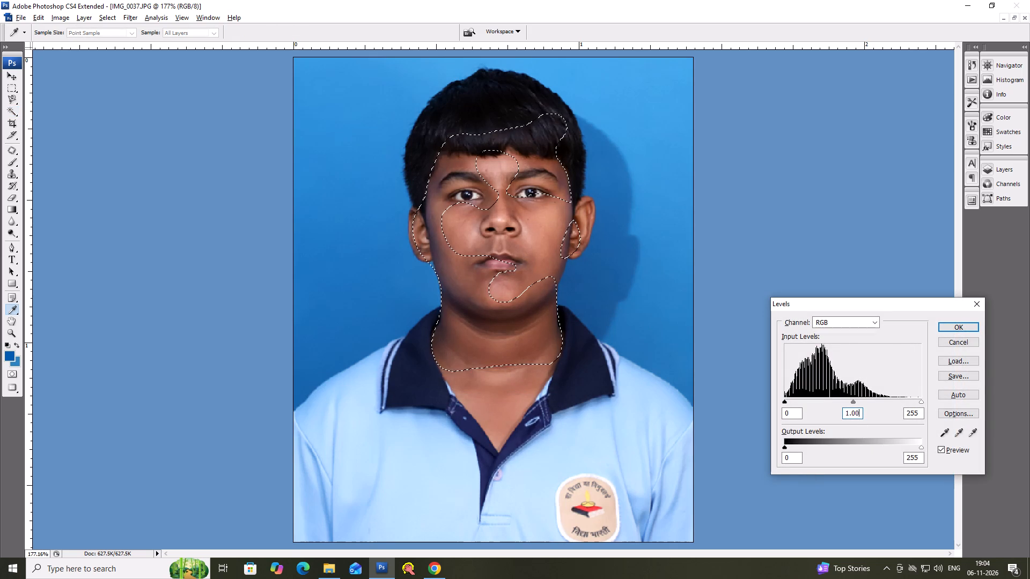
scroll(866, 372, "up", 5)
key("ctrl+Return")
key("ctrl+d")
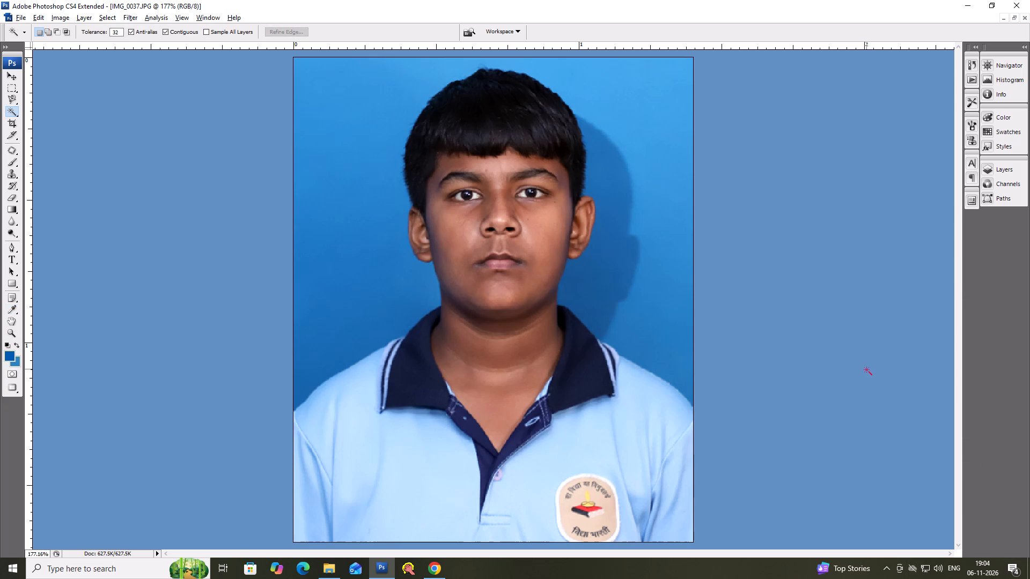
Smooth the boy's skin with the Imagenomic Portraiture filter at its current settings.
key("alt+t")
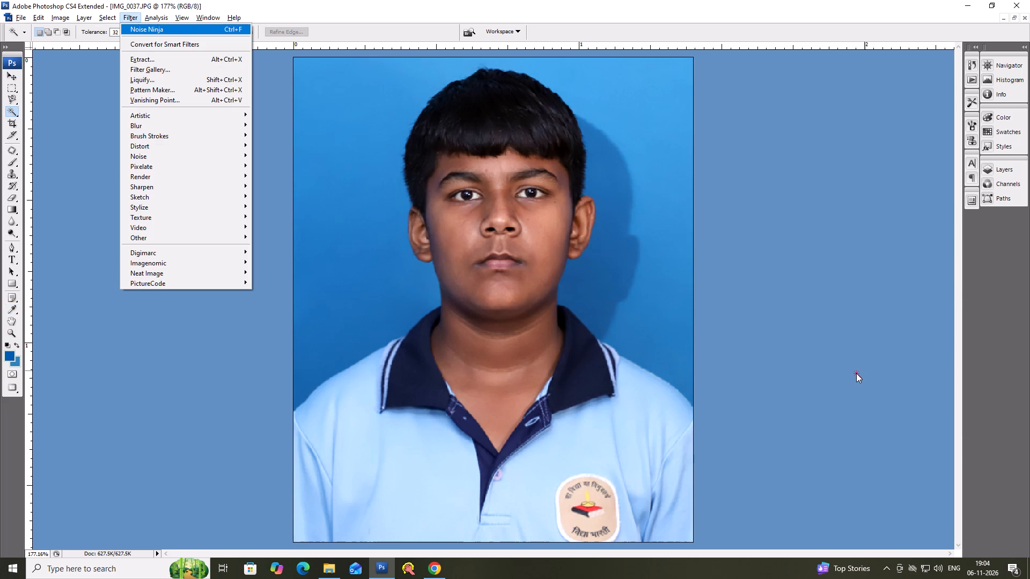
key("Up")
key("Up")
key("Up")
key("Return")
key("Return")
key("Return")
key("Return")
key("Return")
key("Return")
key("Return")
key("Return")
key("Return")
key("Return")
key("Return")
key("Return")
key("Return")
key("Return")
key("Return")
key("Return")
key("Return")
key("Return")
key("Return")
key("Return")
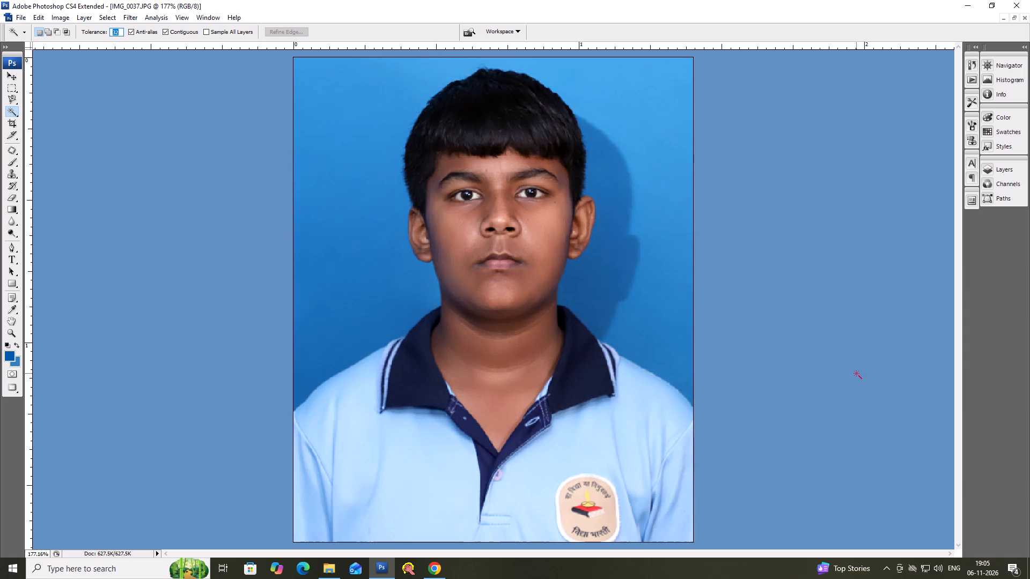
Clean up the portrait with Neat Image's Reduce Noise filter at its current settings.
key("alt+t")
key("Up")
key("Up")
key("Return")
key("Return")
key("Return")
key("Return")
key("Return")
key("Return")
key("Return")
key("Return")
key("Return")
key("Return")
key("Return")
key("Return")
key("Return")
key("Return")
key("Return")
key("Return")
key("Return")
key("Return")
key("Return")
key("Return")
Apply the PictureCode Noise Ninja filter to the portrait with its current profile.
key("alt+t")
key("Up")
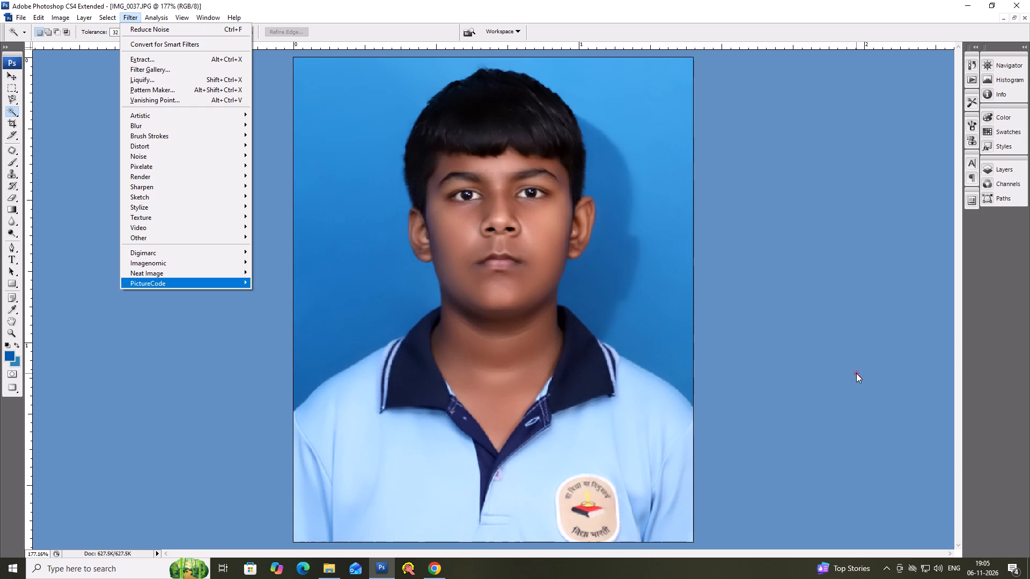
key("Return")
key("Return")
key("Return")
key("Return")
key("Return")
key("Return")
key("Return")
key("Return")
key("Return")
key("Return")
key("Return")
key("Return")
key("Return")
key("Return")
key("Return")
key("Return")
key("Return")
key("Return")
key("Return")
key("Return")
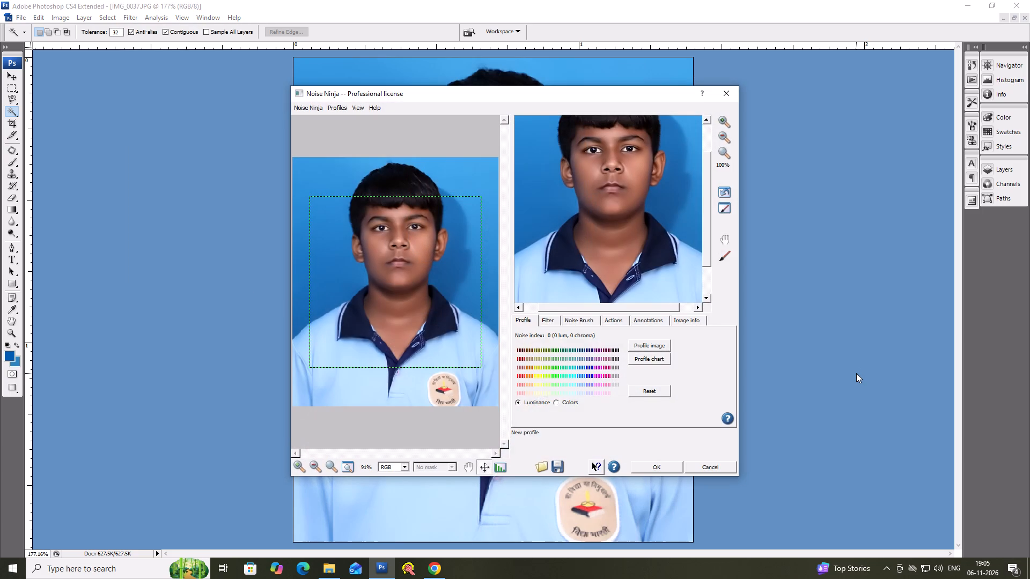
left_click(642, 464)
key("Return")
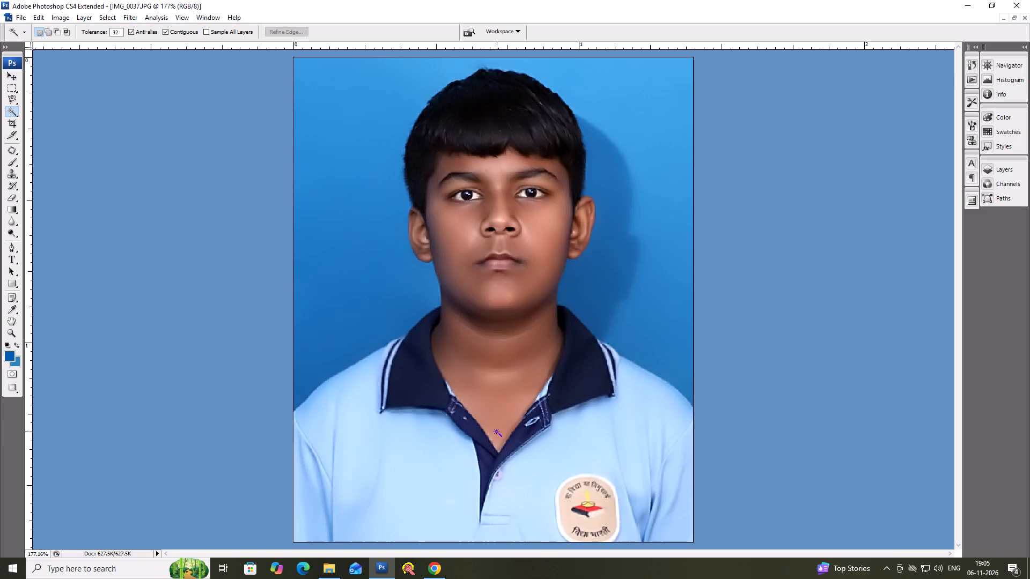
Brighten the whole portrait by raising the RGB midtone level to 1.25 in Levels.
key("ctrl+l")
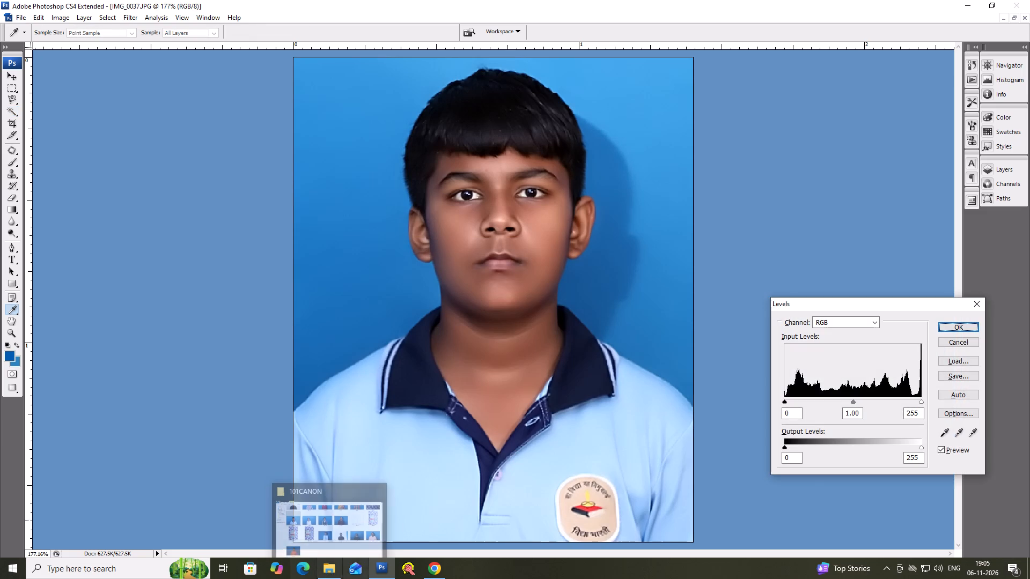
left_click(859, 411)
scroll(867, 358, "up", 12)
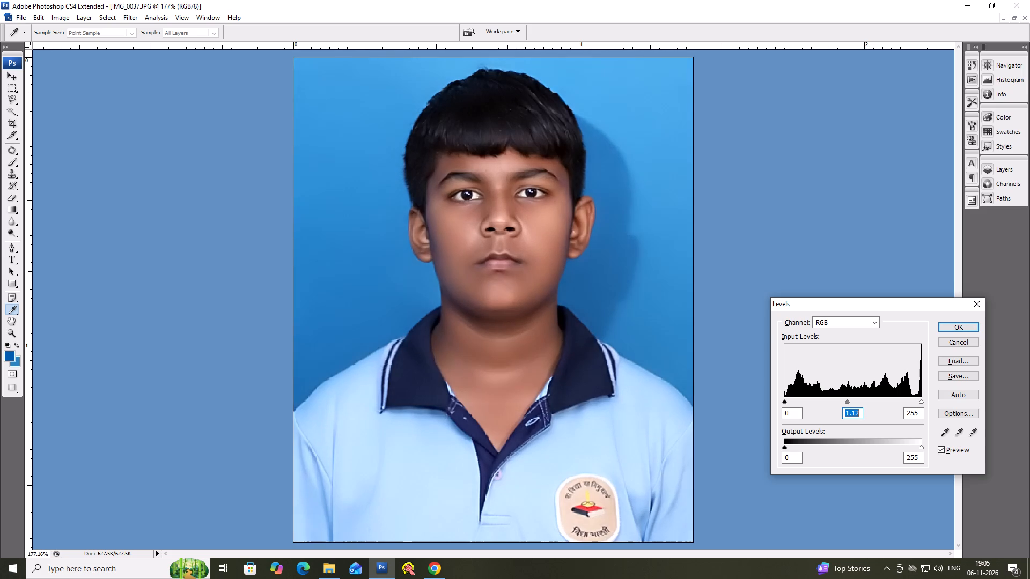
scroll(867, 358, "up", 13)
key("ctrl+Return")
key("ctrl+d")
Select the entire blue background around the boy with the Magic Wand at tolerance 32, adding the shadowed and lighter areas.
key("w")
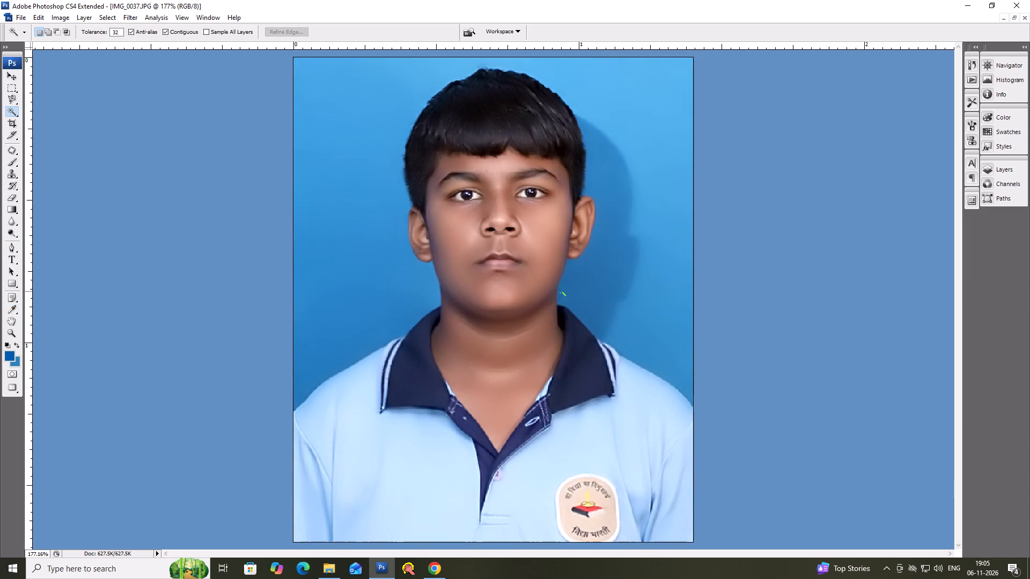
left_click(612, 293)
left_click(637, 238, "shift")
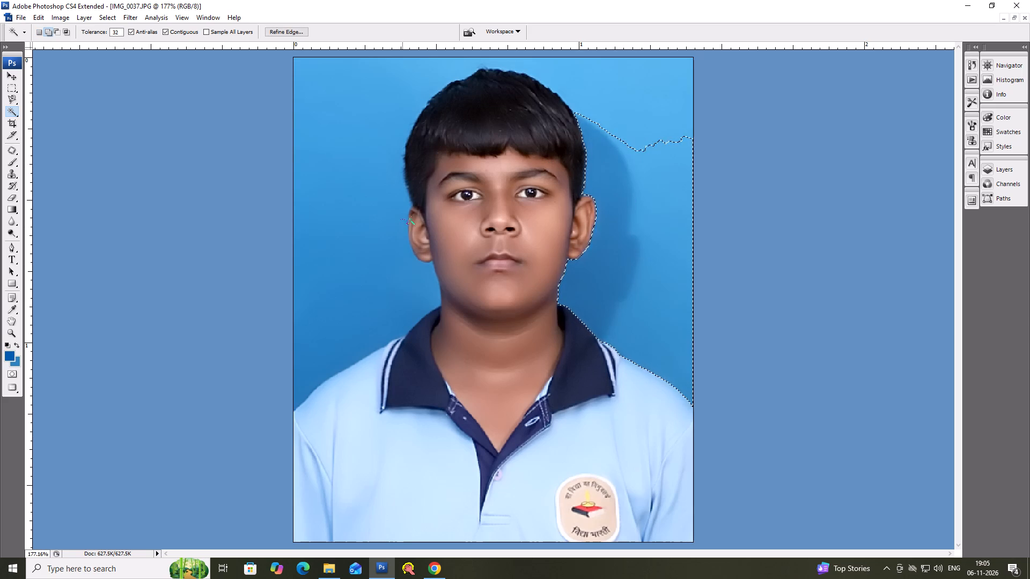
left_click(337, 330, "shift")
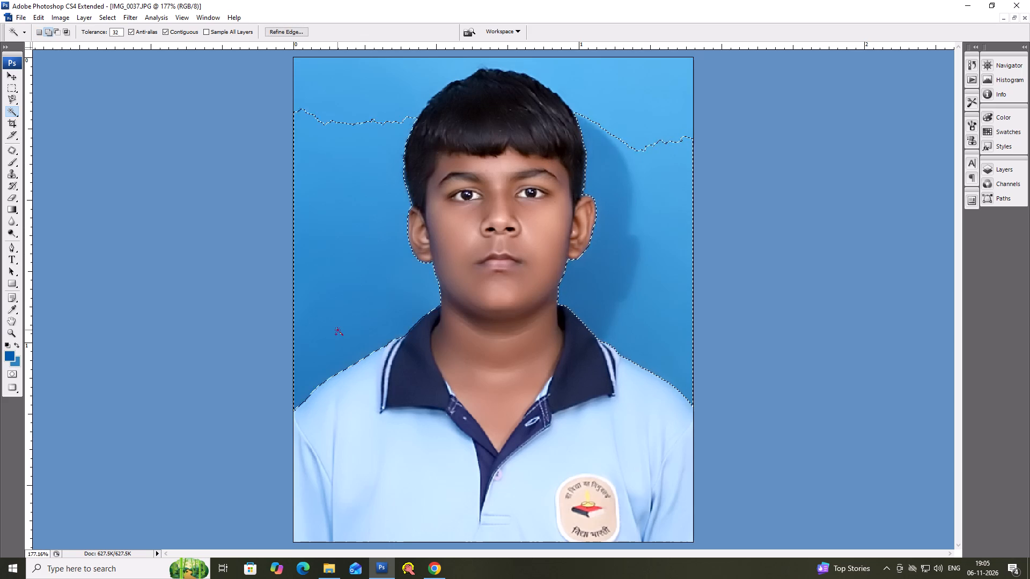
left_click(366, 75, "shift")
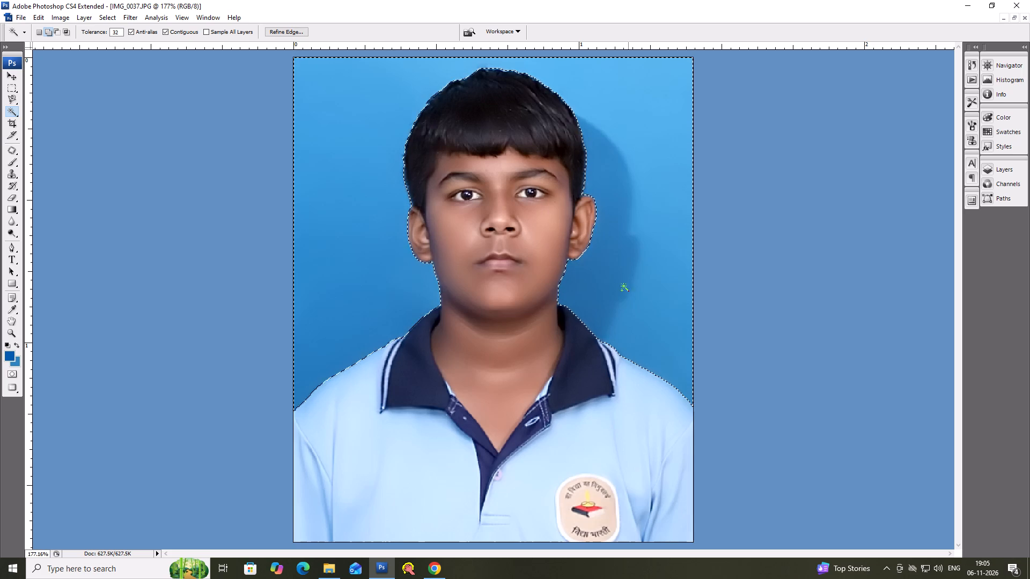
triple_click(632, 293, "shift")
triple_click(632, 293, "shift")
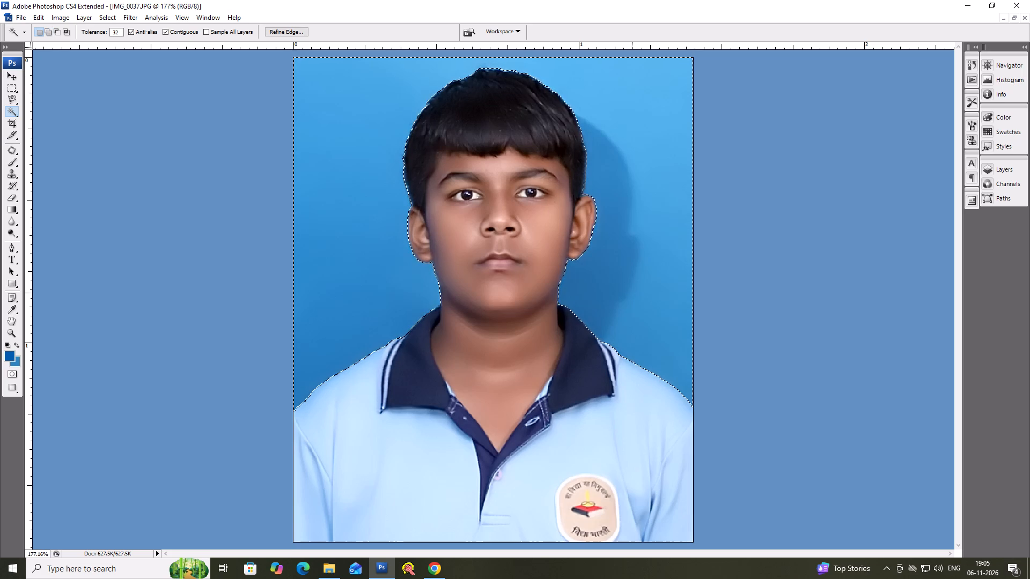
Paint the selected background a flat light blue sampled from the backdrop beside his head, using the 2500-pixel Brush at 100% opacity.
key("b")
double_click(640, 143, "alt")
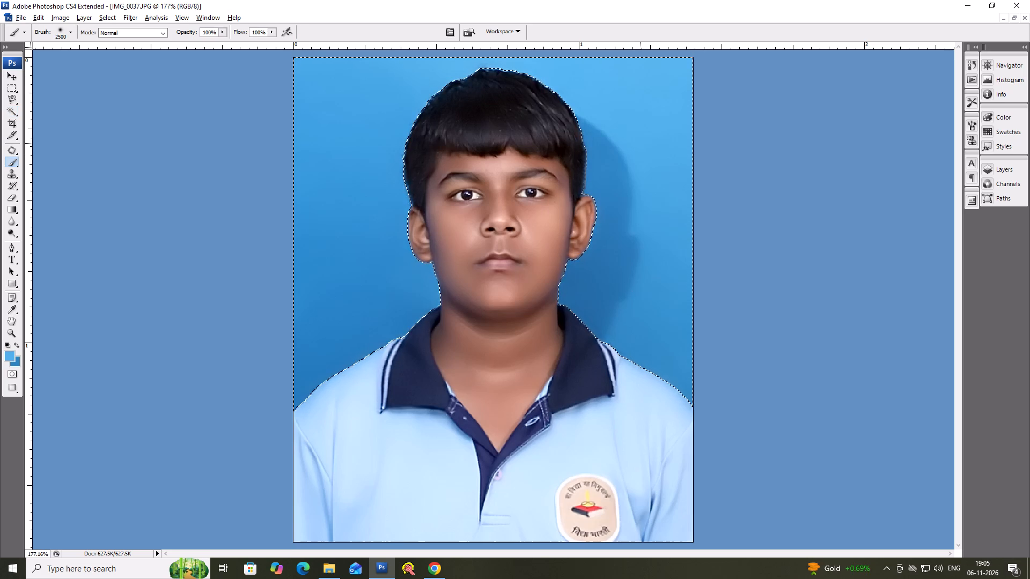
left_click(640, 143)
left_click_drag(631, 137, 183, 576)
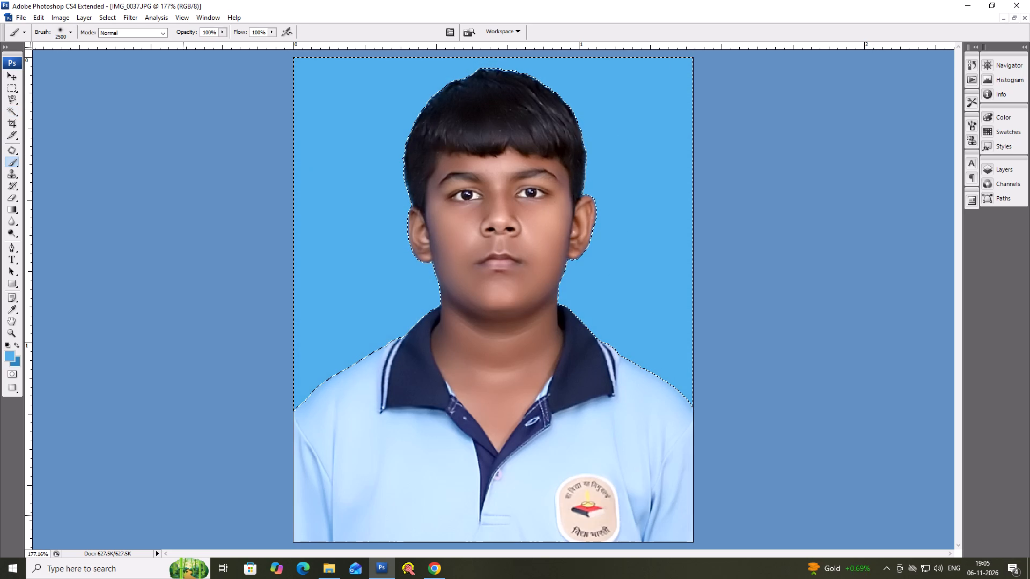
left_click_drag(183, 576, 183, 449)
left_click_drag(416, 177, 504, 286)
Feather the background selection 12 pixels and deselect.
key("ctrl+alt+d")
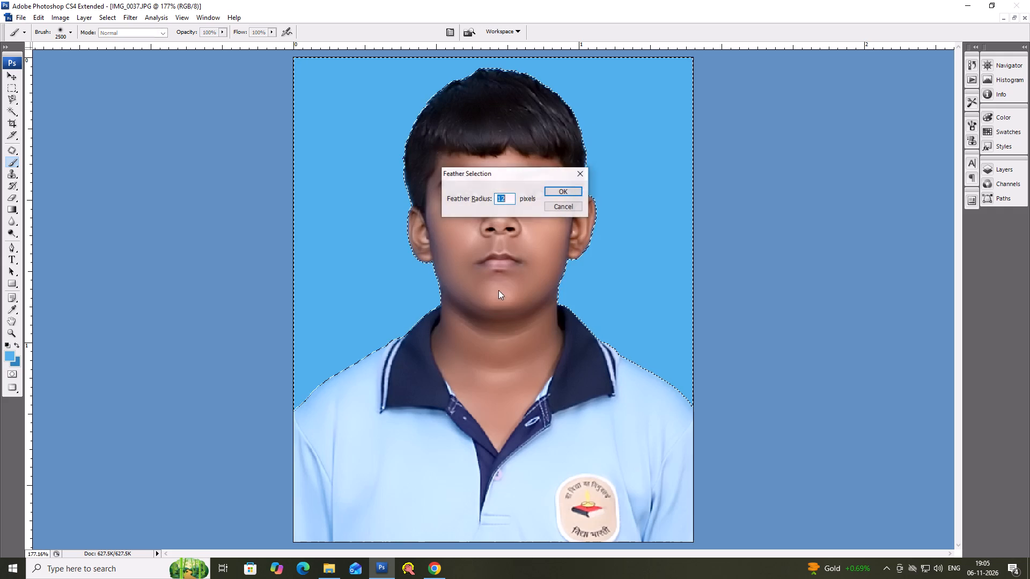
key("Return")
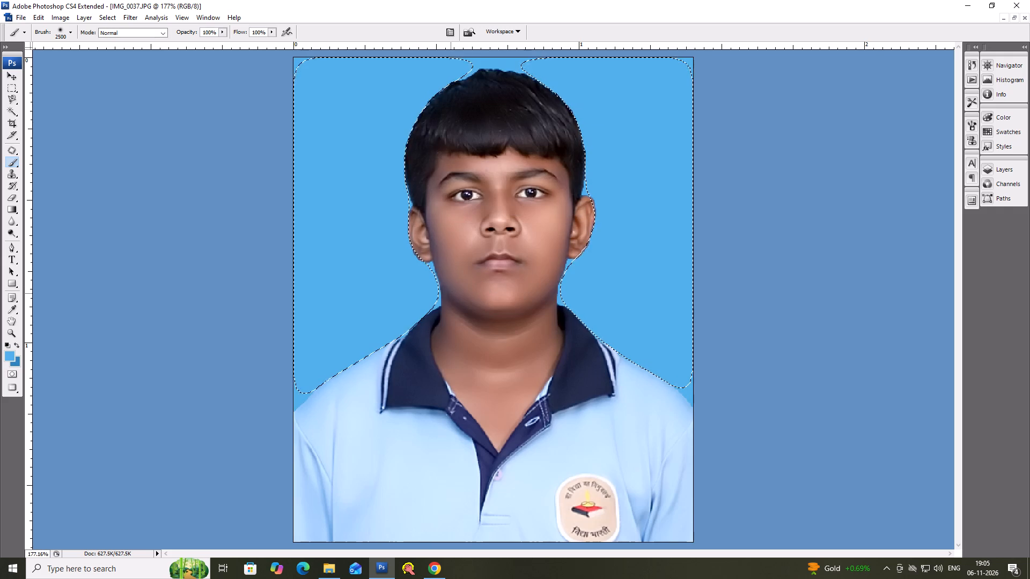
key("ctrl+d")
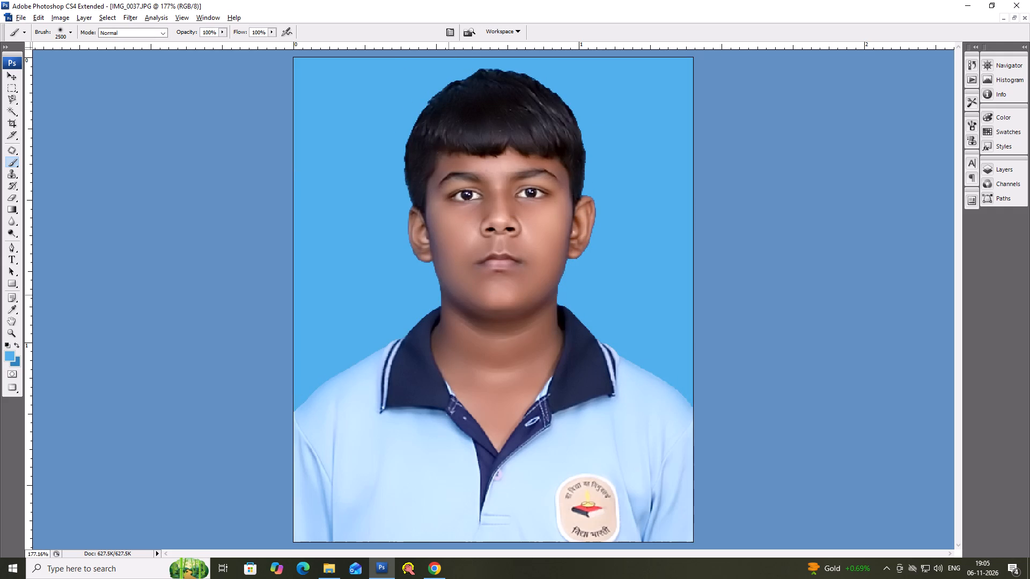
Apply the Imagenomic Portraiture skin smoothing again to the portrait with the new background.
key("alt+t")
key("Up")
key("Up")
key("Up")
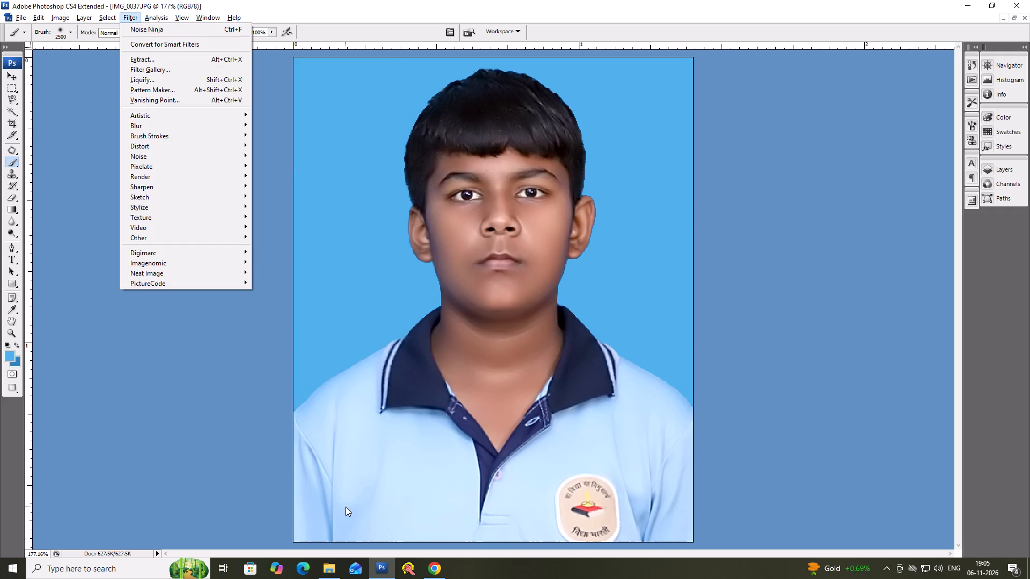
key("Return")
key("Return")
key("Return")
key("Return")
key("Return")
key("Return")
key("Return")
key("Return")
key("Return")
key("Return")
key("Return")
key("Return")
key("Return")
key("Return")
key("Return")
key("Return")
key("Return")
key("Return")
key("Return")
key("Return")
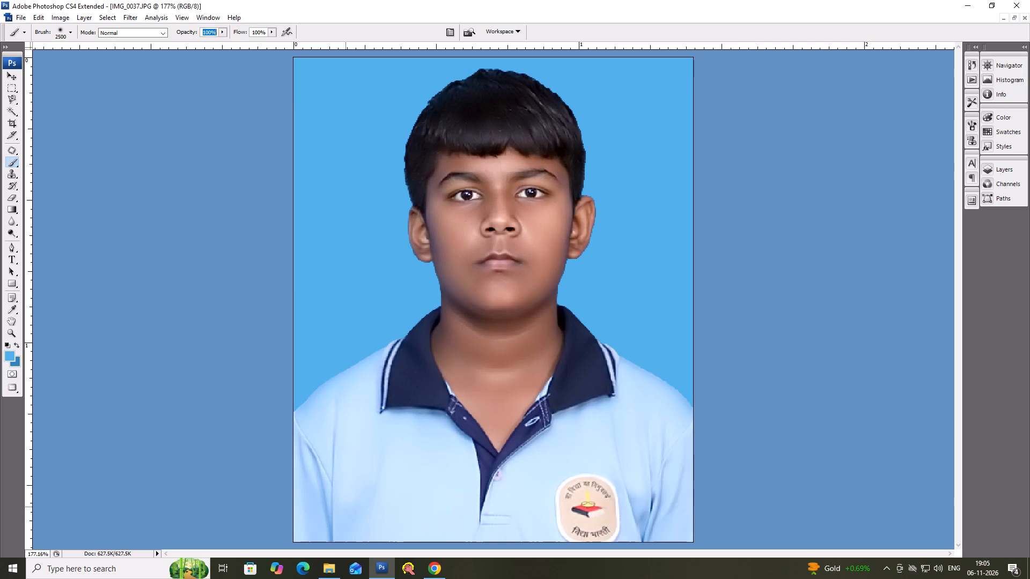
Run Neat Image's Reduce Noise filter again on the portrait with the flat blue background.
key("alt+t")
key("Up")
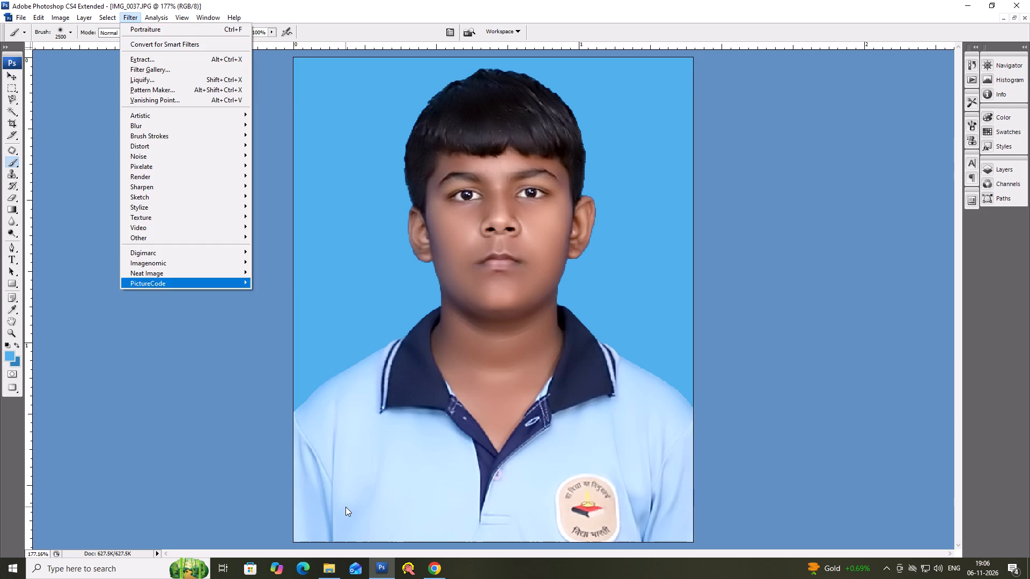
key("Up")
key("Up")
key("Down")
key("Return")
key("Return")
key("Return")
key("Return")
key("Return")
key("Return")
key("Return")
key("Return")
key("Return")
key("Return")
key("Return")
key("Return")
key("Return")
key("Return")
key("Return")
key("Return")
key("Return")
key("Return")
key("Return")
key("Return")
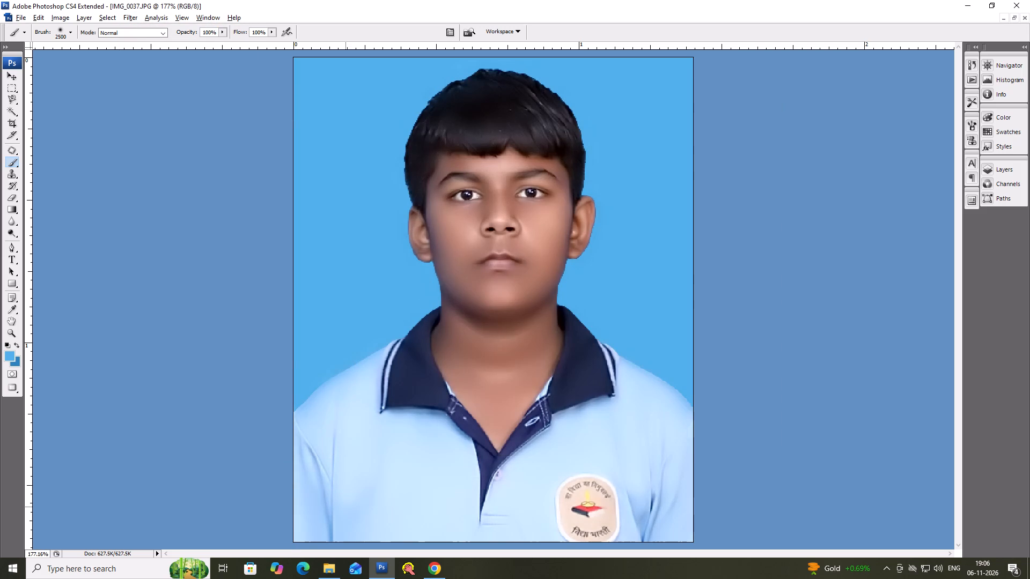
Run the Noise Ninja noise removal filter on the portrait with the flat blue background.
key("alt+t")
key("Up")
key("Return")
key("Return")
key("Return")
key("Return")
key("Return")
key("Return")
key("Return")
key("Return")
key("Return")
key("Return")
key("Return")
key("Return")
key("Return")
key("Return")
key("Return")
key("Return")
key("Return")
key("Return")
key("Return")
key("Return")
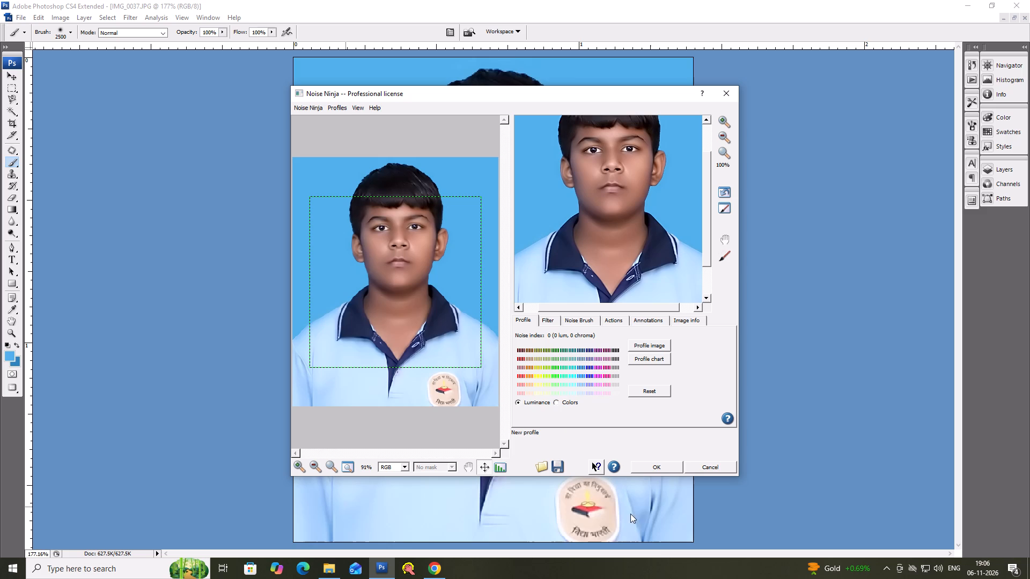
left_click(665, 472)
key("Return")
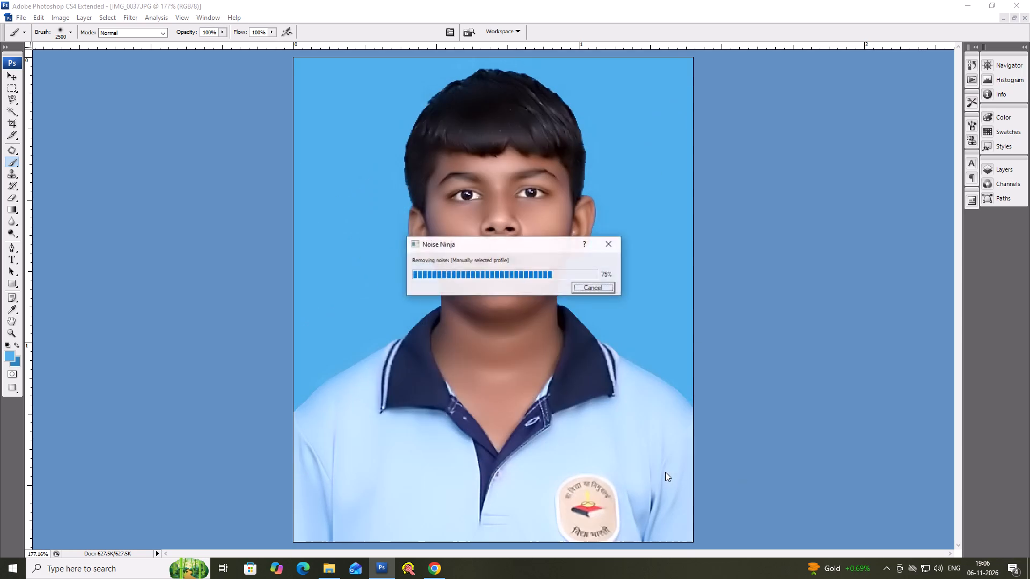
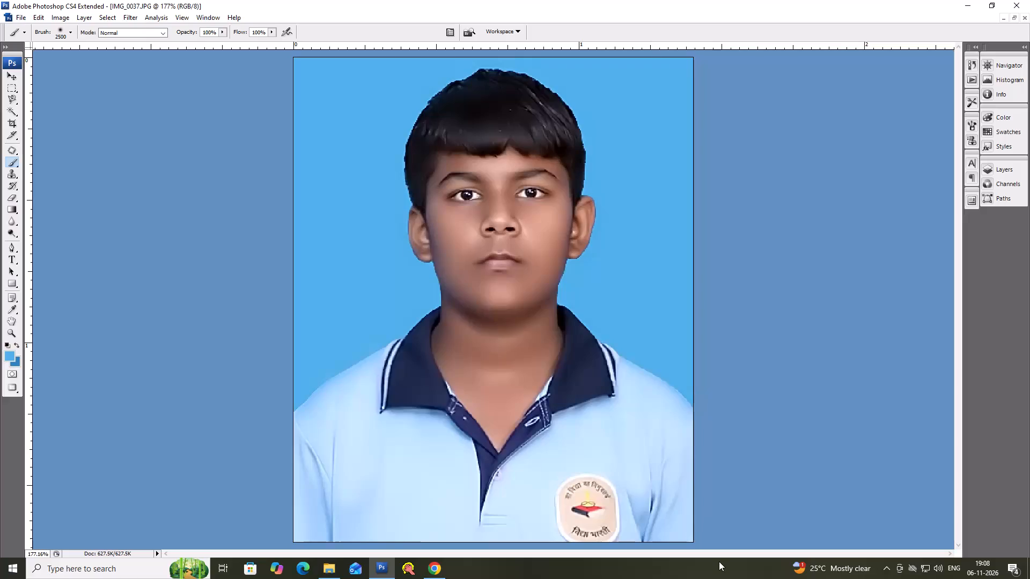
Shift the highlights of the IMG_0037 portrait slightly toward red with Color Balance.
key("ctrl+b")
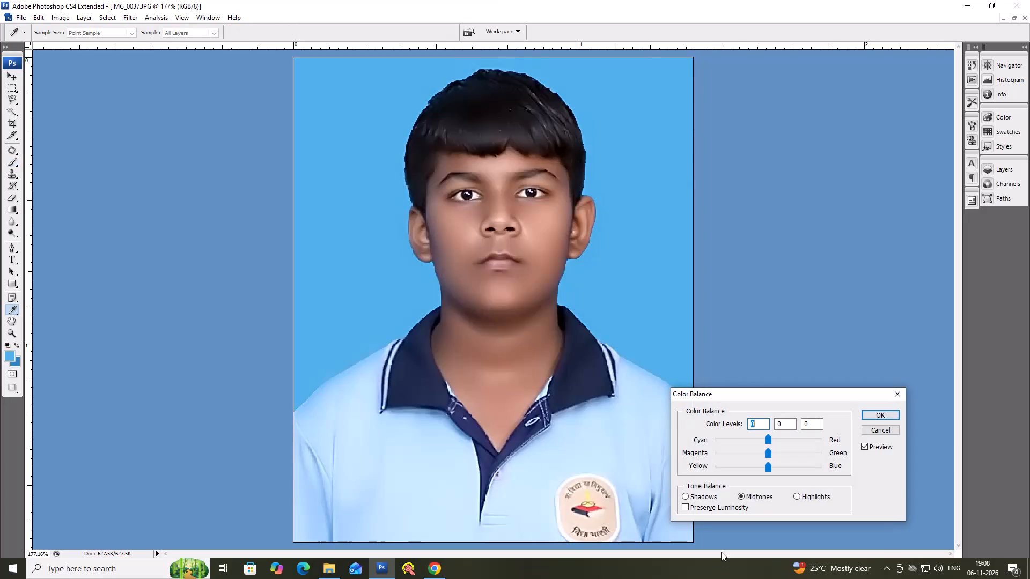
left_click(794, 493)
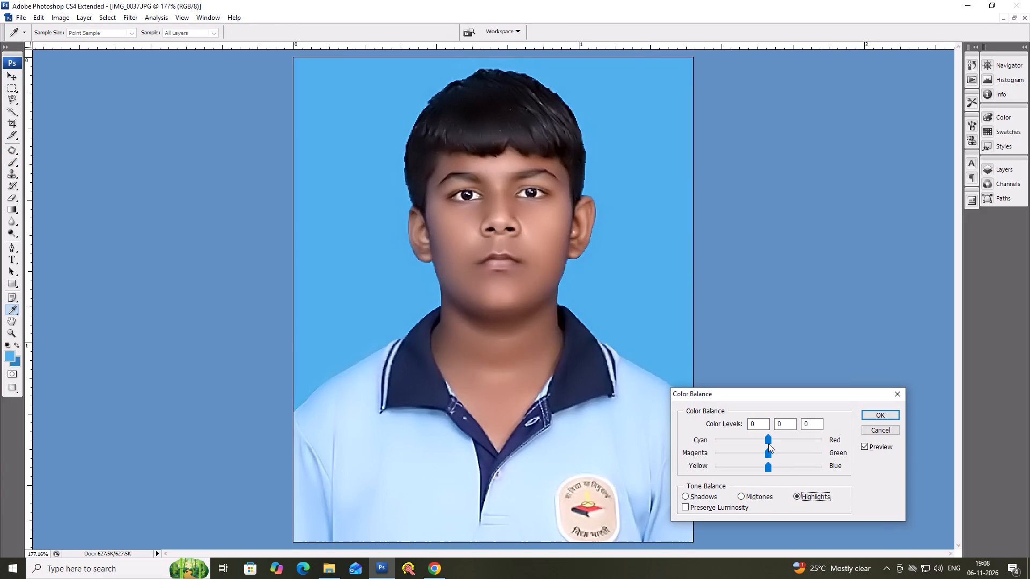
left_click_drag(765, 437, 768, 437)
left_click_drag(768, 437, 771, 438)
key("Return")
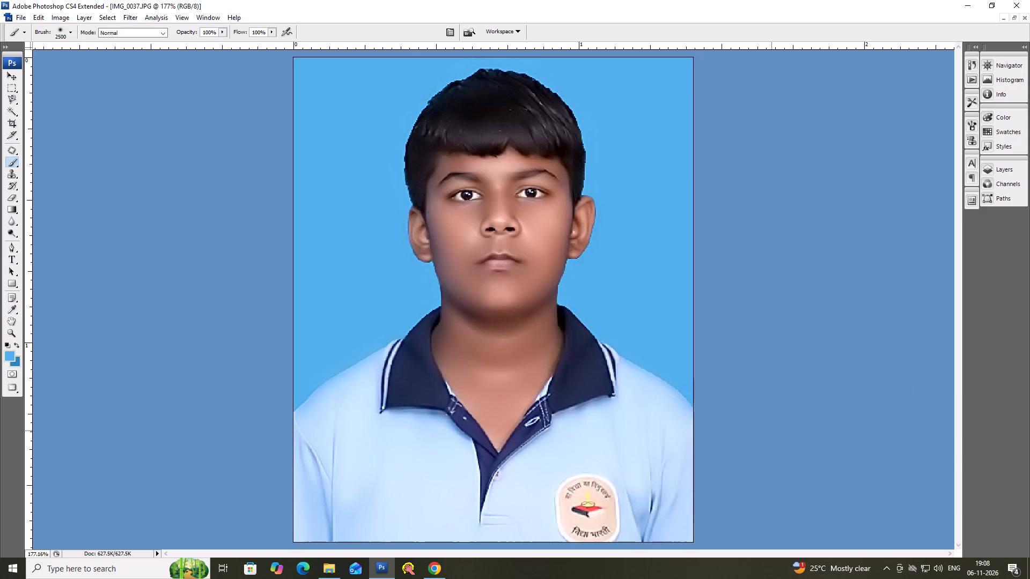
Merge the portrait's visible layers and run the passport sheet action to lay out eight rotated, black-bordered copies in two columns of four.
key("ctrl+shift+e")
key("F8")
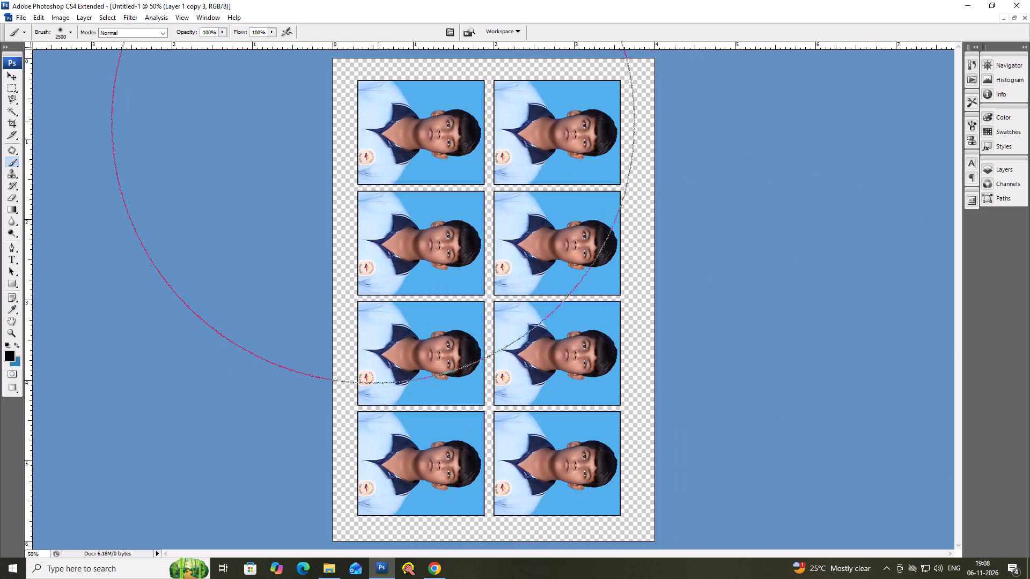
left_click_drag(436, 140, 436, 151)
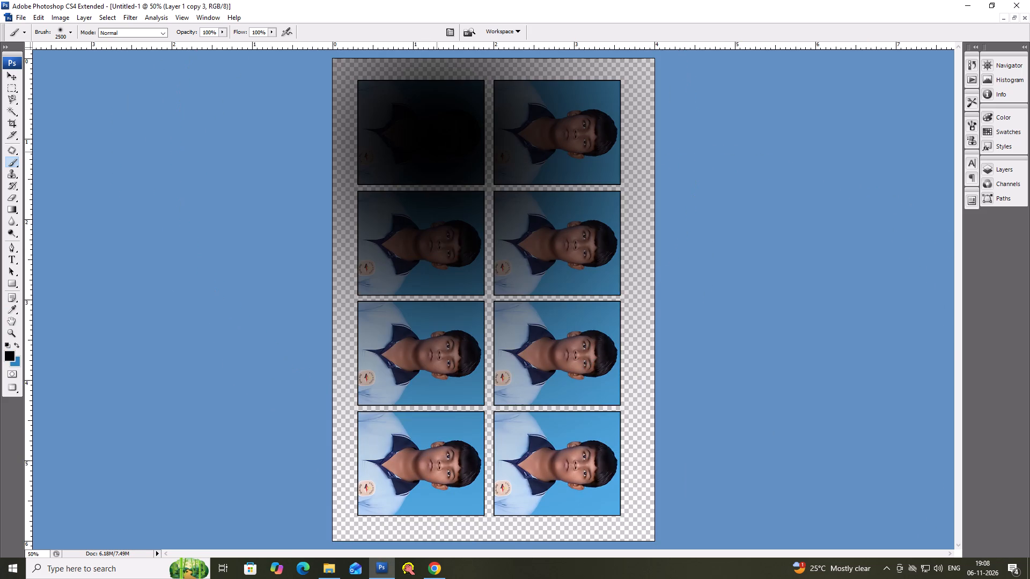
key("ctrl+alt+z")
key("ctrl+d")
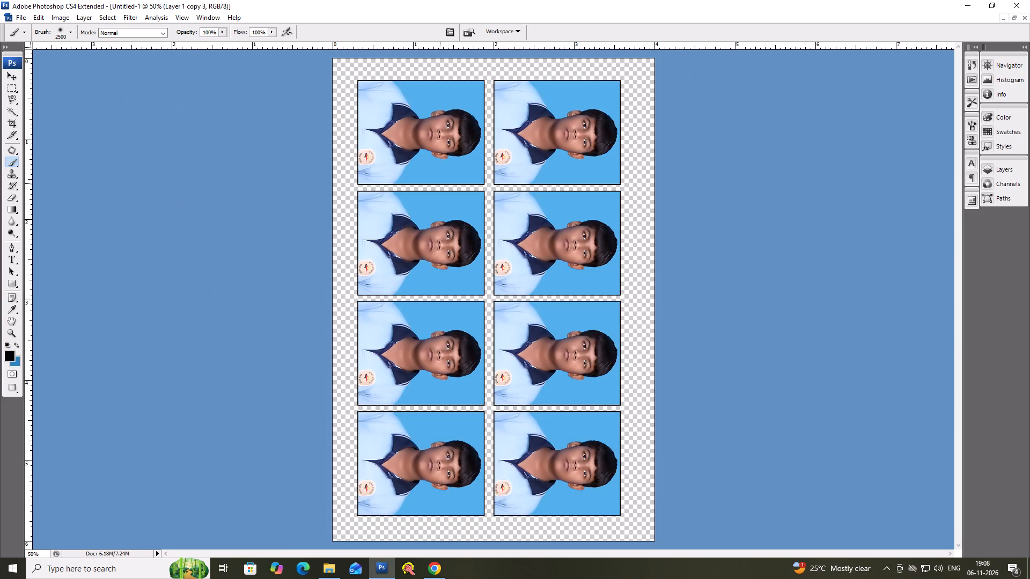
Close the eight-photo sheet and the IMG_0037 portrait, both without saving.
key("ctrl+w")
key("Right")
key("space")
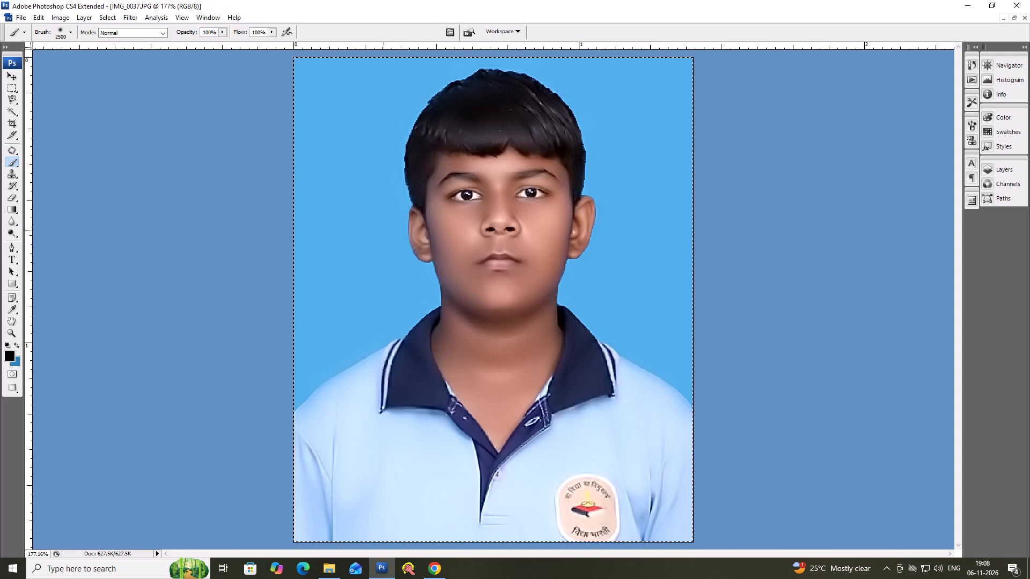
key("ctrl+w")
key("Right")
key("space")
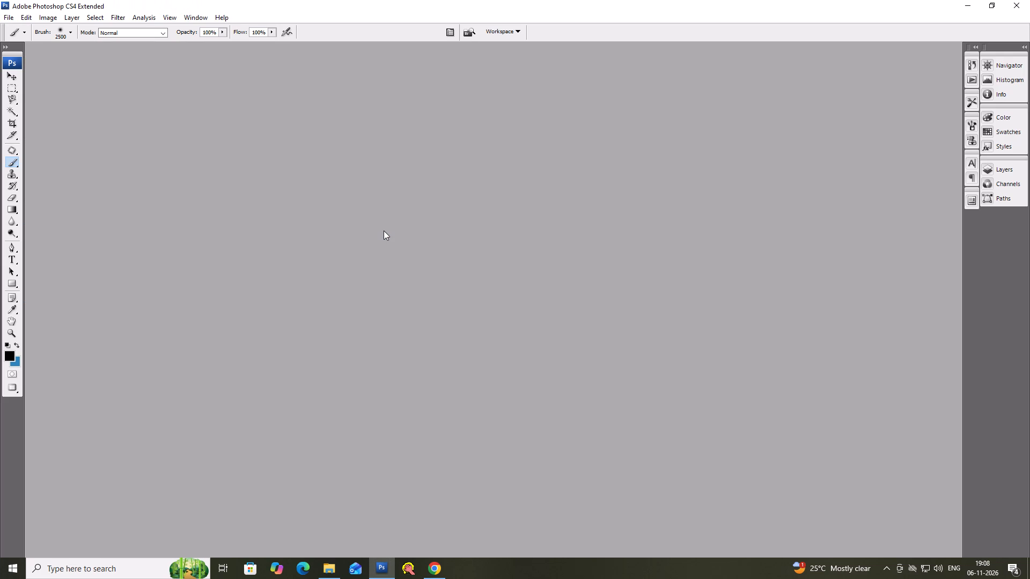
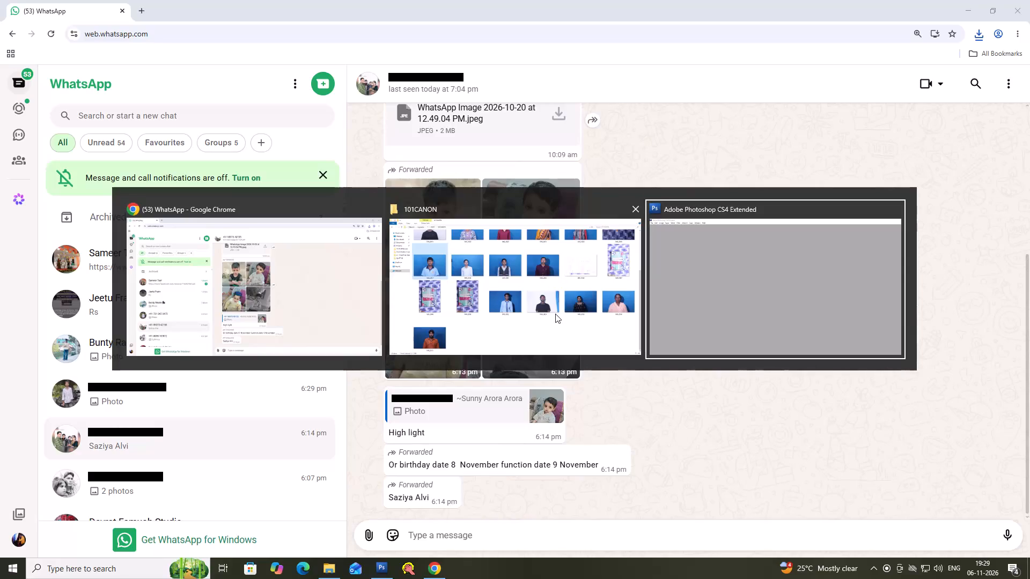
Open today's WhatsApp image of the boy from the Downloads folder in Paint, re-save it under the same name and close it.
left_click(549, 277)
left_click(48, 86)
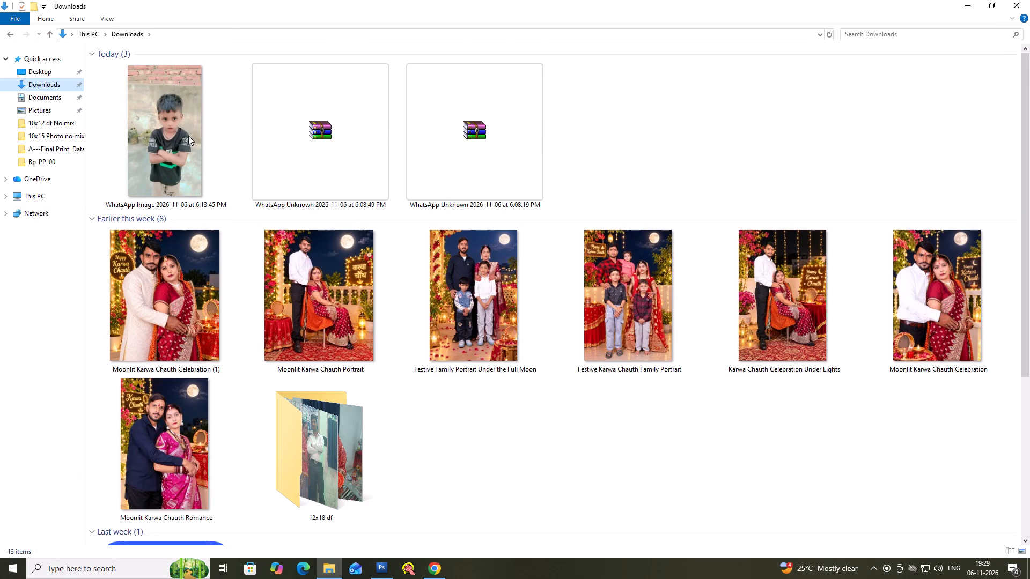
right_click(176, 133)
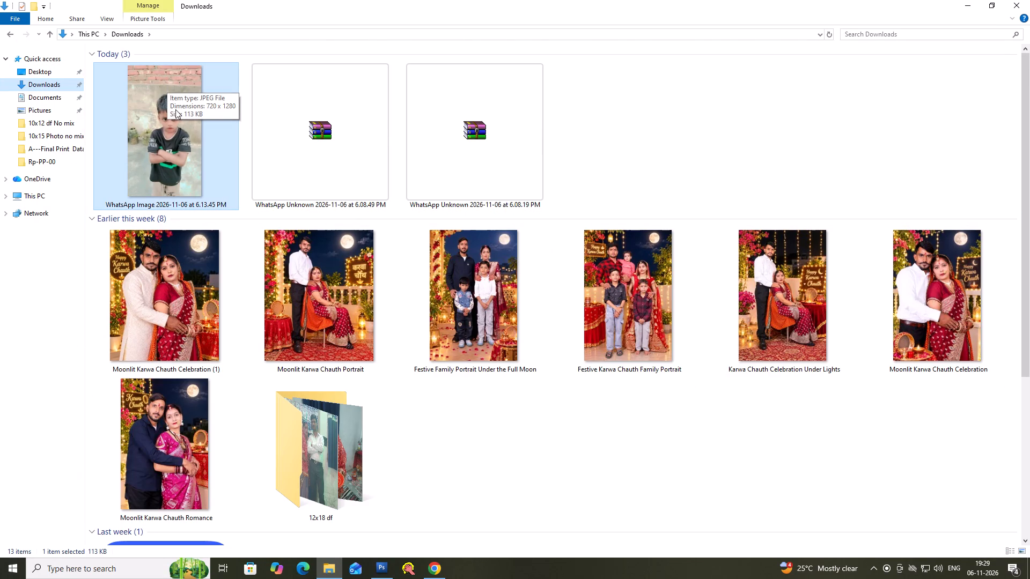
right_click(167, 147)
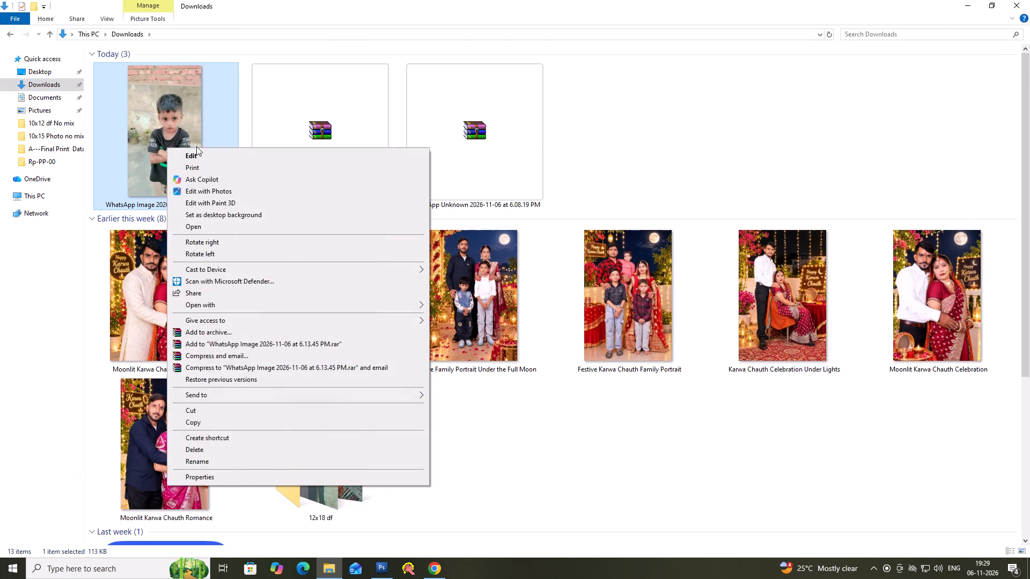
left_click(204, 152)
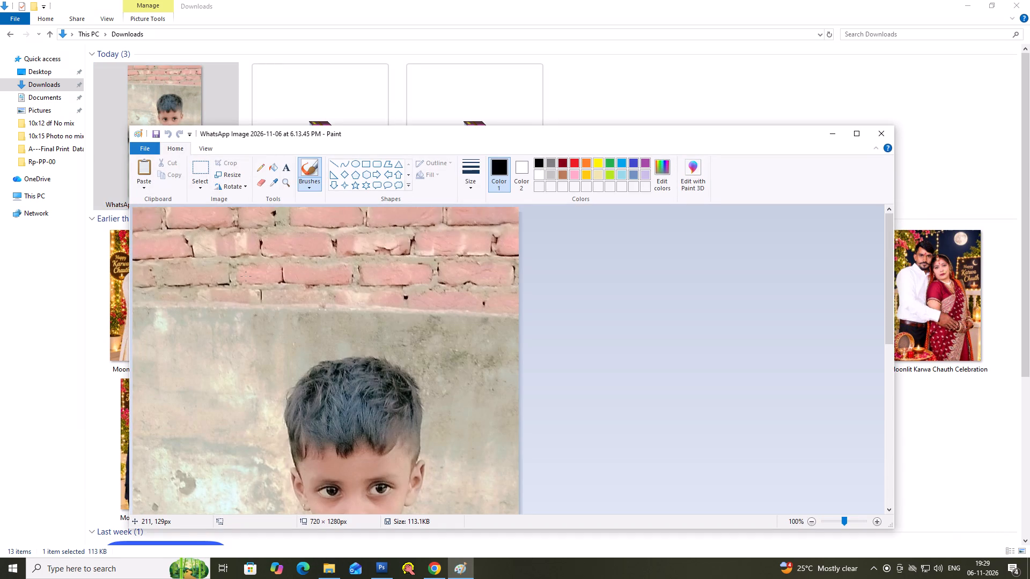
key("ctrl+s")
left_click(883, 132)
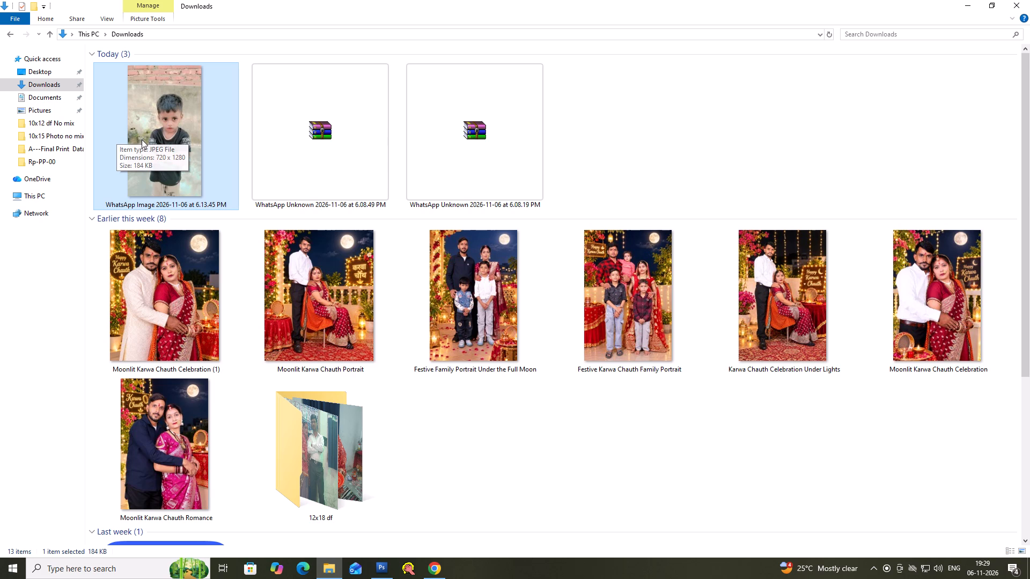
Open the WhatsApp Image 2026-11-06 at 6.13.45 PM photo of the boy from Downloads in Photoshop.
left_click_drag(142, 139, 379, 557)
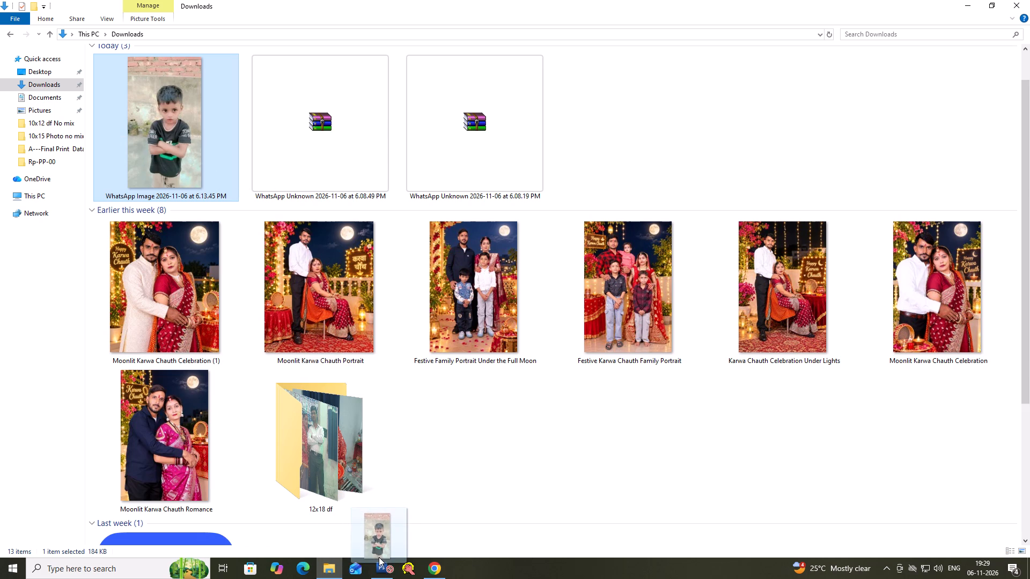
left_click_drag(379, 557, 414, 451)
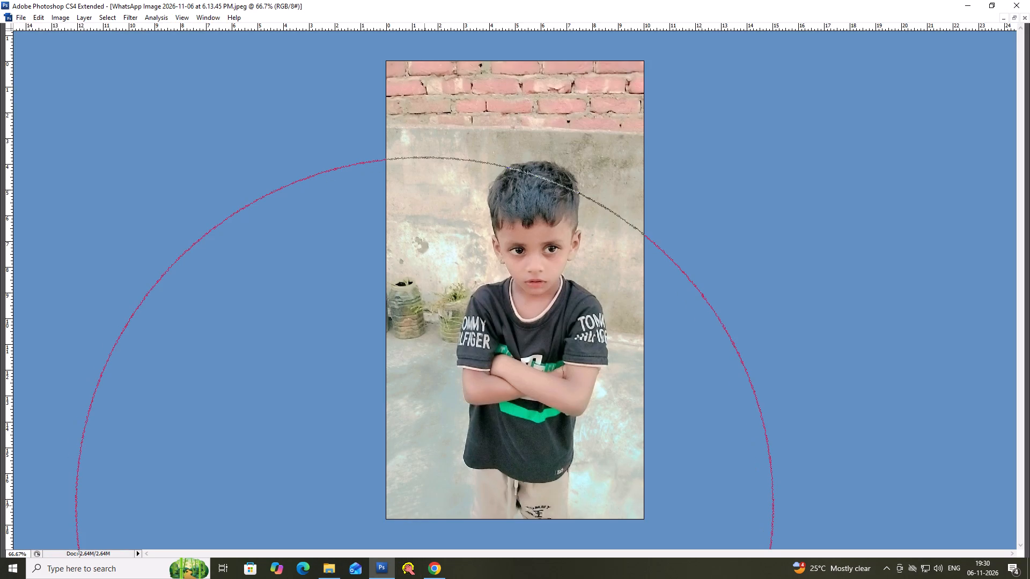
Select the boy's facial skin with the Magic Wand, extend the selection to similar tones and feather it.
key("w")
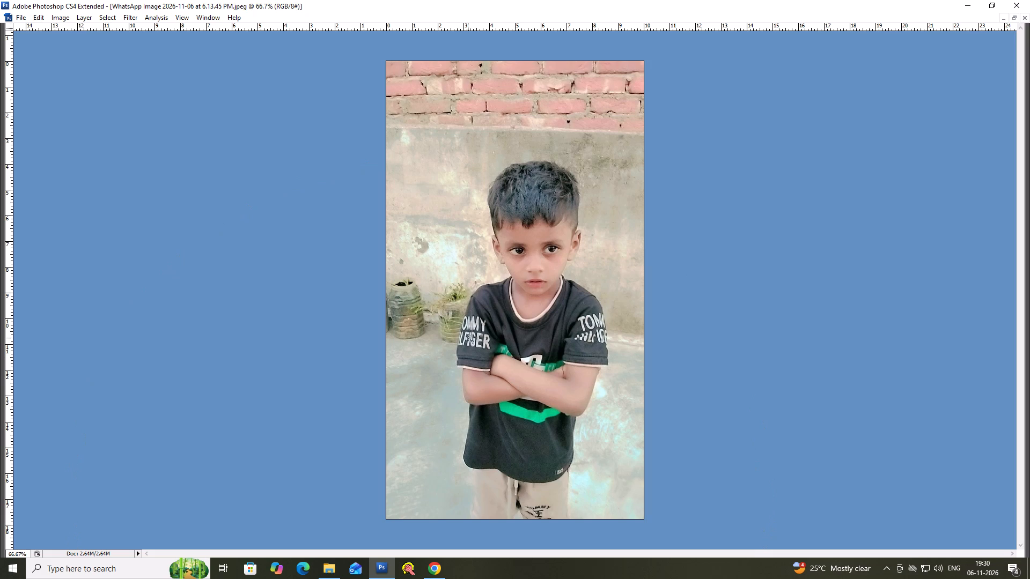
left_click(519, 259)
right_click(519, 259)
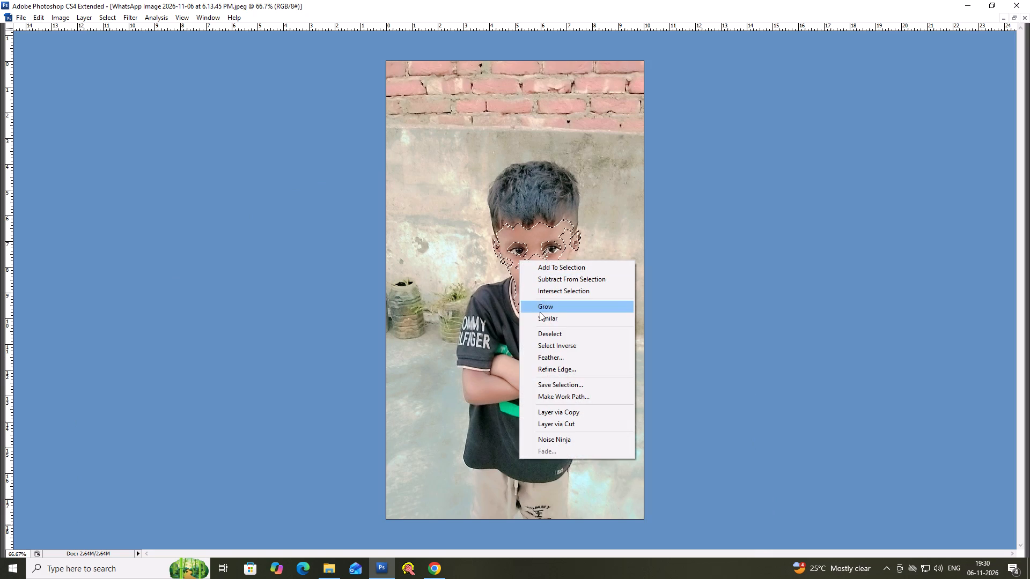
left_click(545, 318, "ctrl")
key("ctrl+alt+d")
key("ctrl+Return")
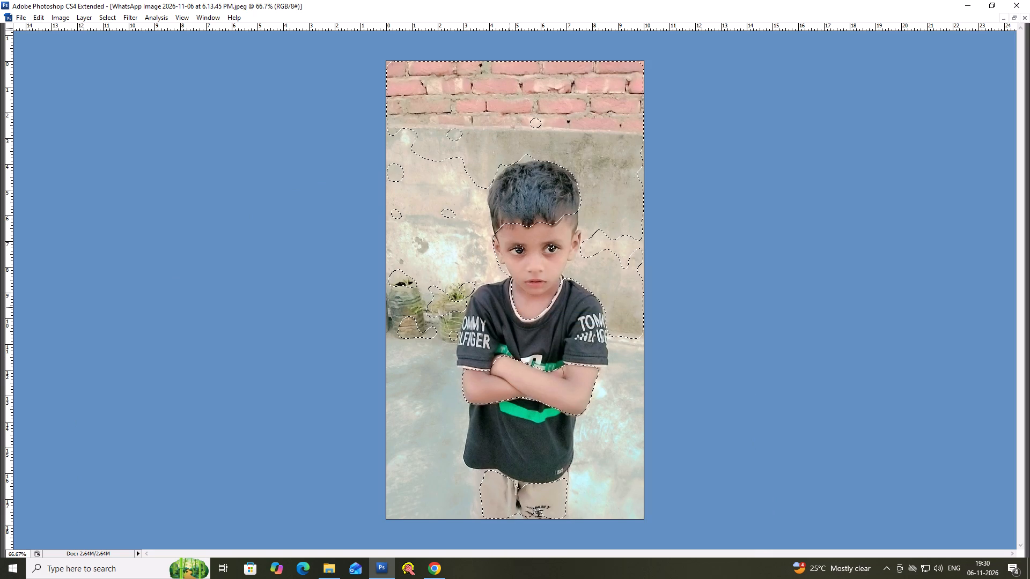
Adjust Levels on the selected tones with shadow input 13 and highlight input 245, and clear the selection.
key("ctrl+l")
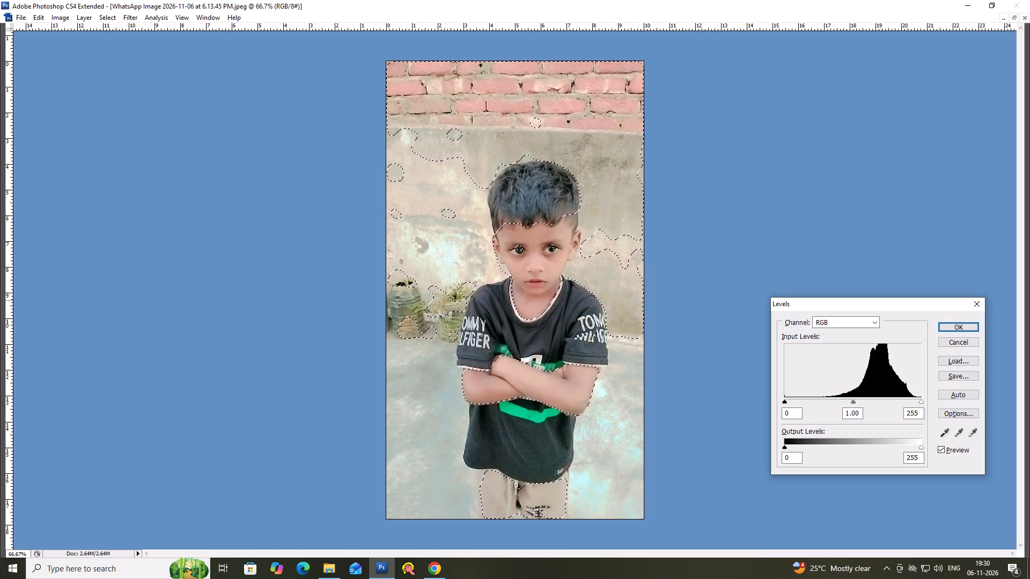
left_click(794, 413)
scroll(794, 413, "up", 4)
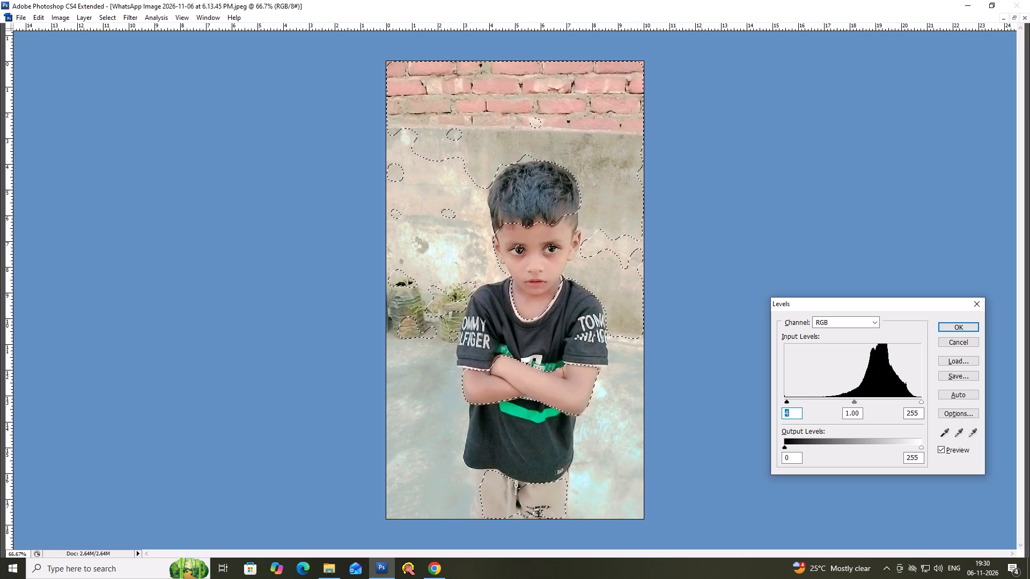
scroll(794, 413, "up", 9)
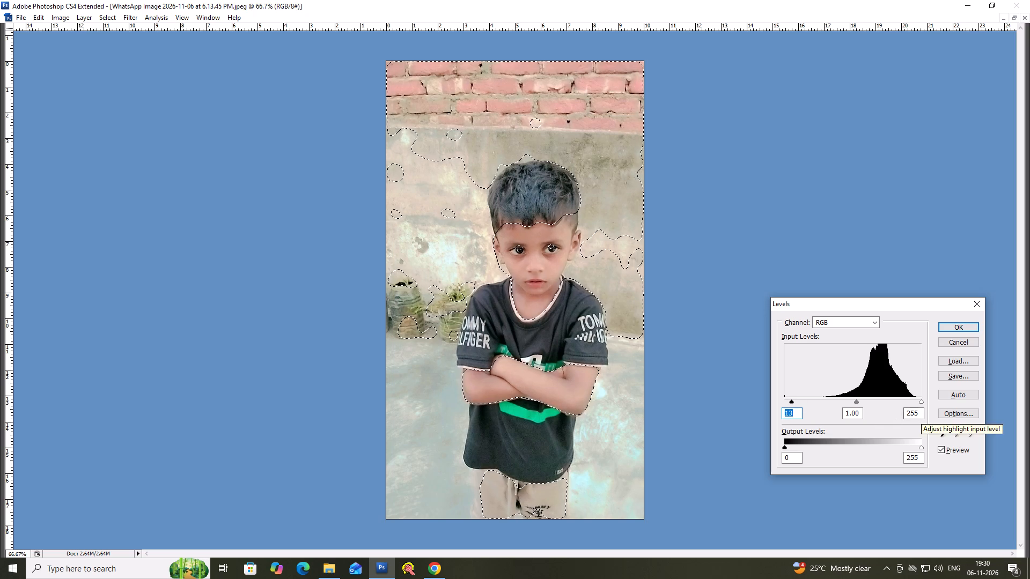
left_click(921, 414)
scroll(921, 414, "up", 1)
scroll(921, 414, "down", 10)
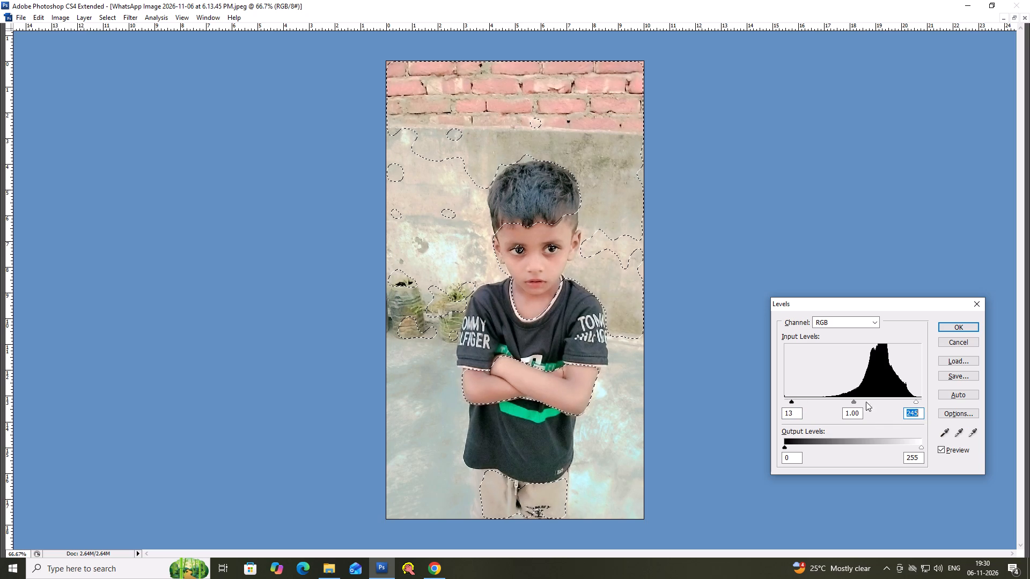
key("Return")
key("ctrl+d")
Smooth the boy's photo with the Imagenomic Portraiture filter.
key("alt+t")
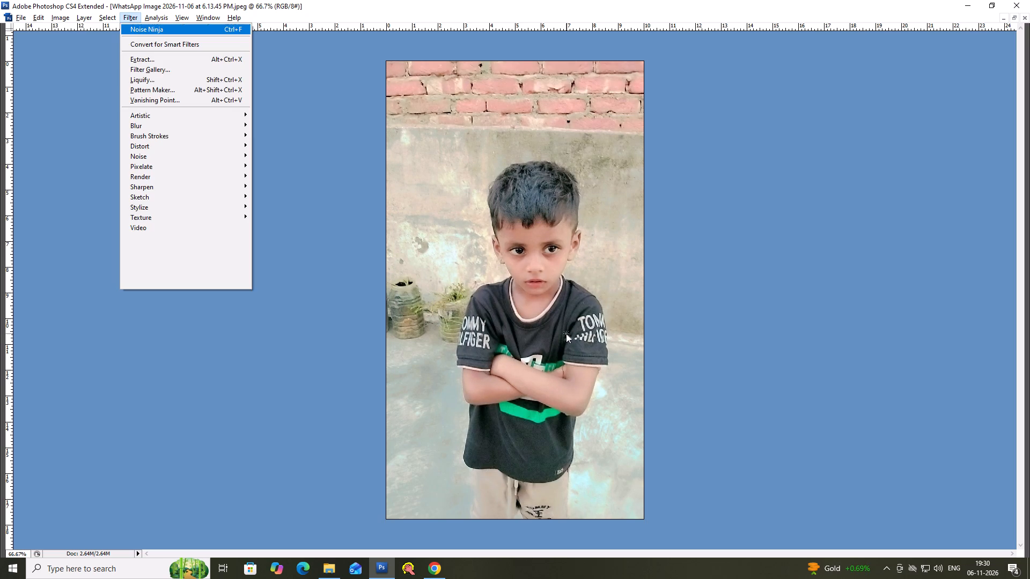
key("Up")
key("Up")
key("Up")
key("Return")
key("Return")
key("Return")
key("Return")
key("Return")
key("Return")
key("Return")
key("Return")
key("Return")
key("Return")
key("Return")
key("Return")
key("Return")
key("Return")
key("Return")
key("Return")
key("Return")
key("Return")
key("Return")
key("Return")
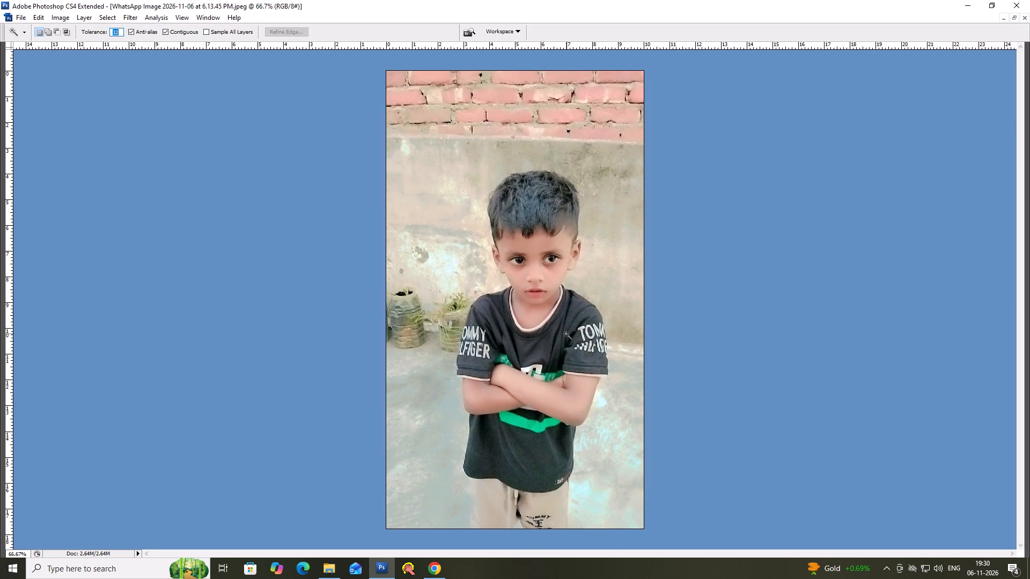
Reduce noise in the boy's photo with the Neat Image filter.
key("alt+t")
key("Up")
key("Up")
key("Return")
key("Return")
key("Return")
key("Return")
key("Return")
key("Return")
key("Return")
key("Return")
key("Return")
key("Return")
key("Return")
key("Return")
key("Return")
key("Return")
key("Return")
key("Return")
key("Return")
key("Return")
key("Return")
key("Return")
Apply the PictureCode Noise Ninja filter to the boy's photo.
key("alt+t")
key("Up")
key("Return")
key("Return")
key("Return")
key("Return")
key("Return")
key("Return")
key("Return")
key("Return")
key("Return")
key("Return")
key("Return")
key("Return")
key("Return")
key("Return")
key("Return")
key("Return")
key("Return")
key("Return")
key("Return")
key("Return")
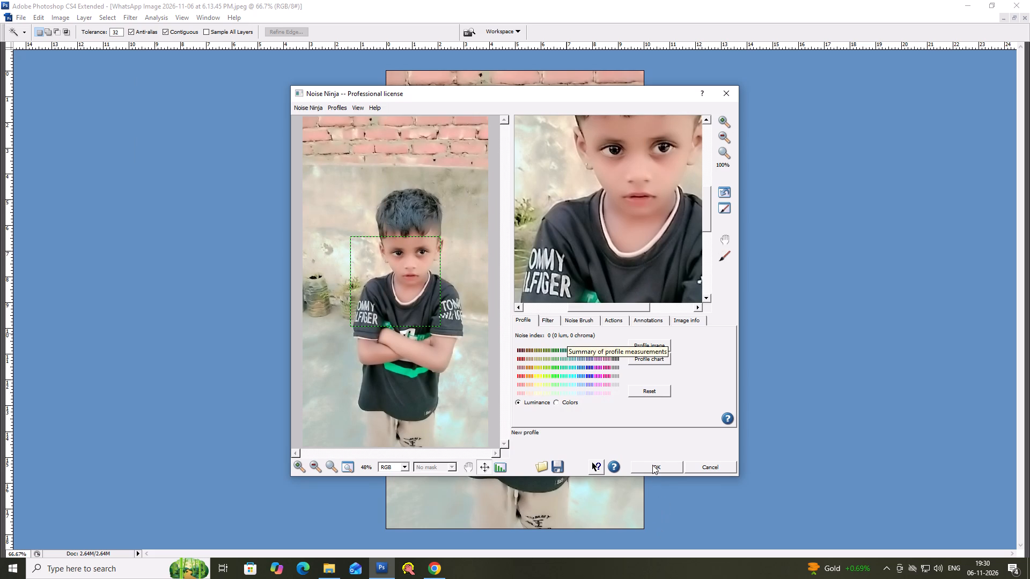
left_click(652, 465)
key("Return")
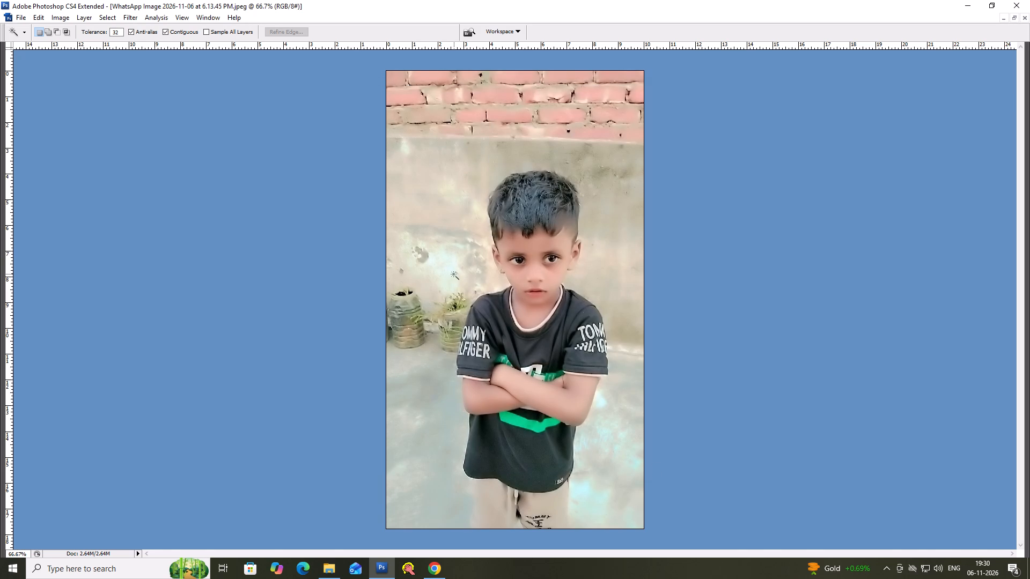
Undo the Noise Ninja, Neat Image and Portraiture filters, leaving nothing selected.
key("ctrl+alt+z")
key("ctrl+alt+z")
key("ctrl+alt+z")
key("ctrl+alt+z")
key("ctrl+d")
Apply the Imagenomic Portraiture filter to the boy's photo and fade it to 50% opacity.
key("alt+t")
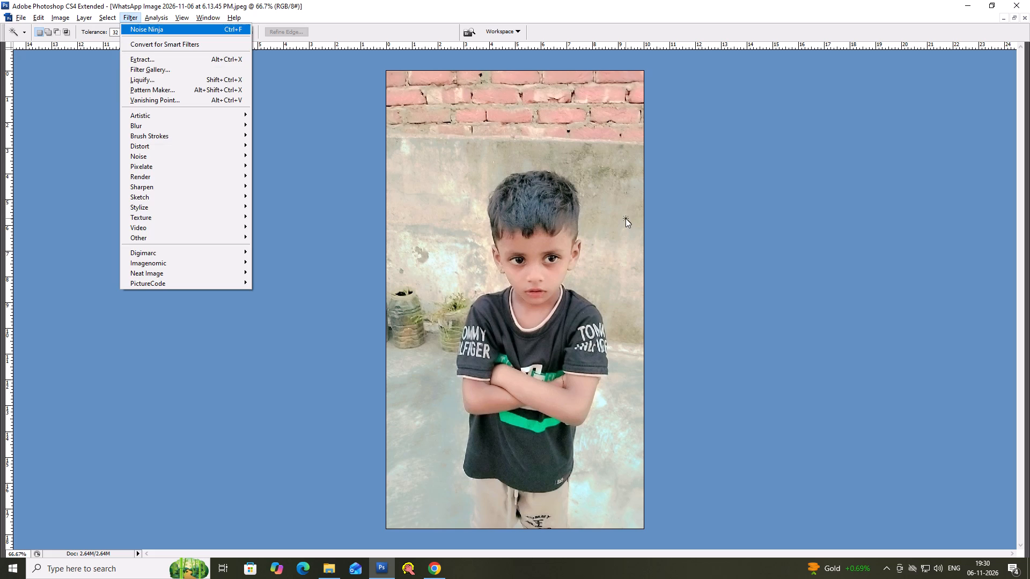
key("Up")
key("Up")
key("Up")
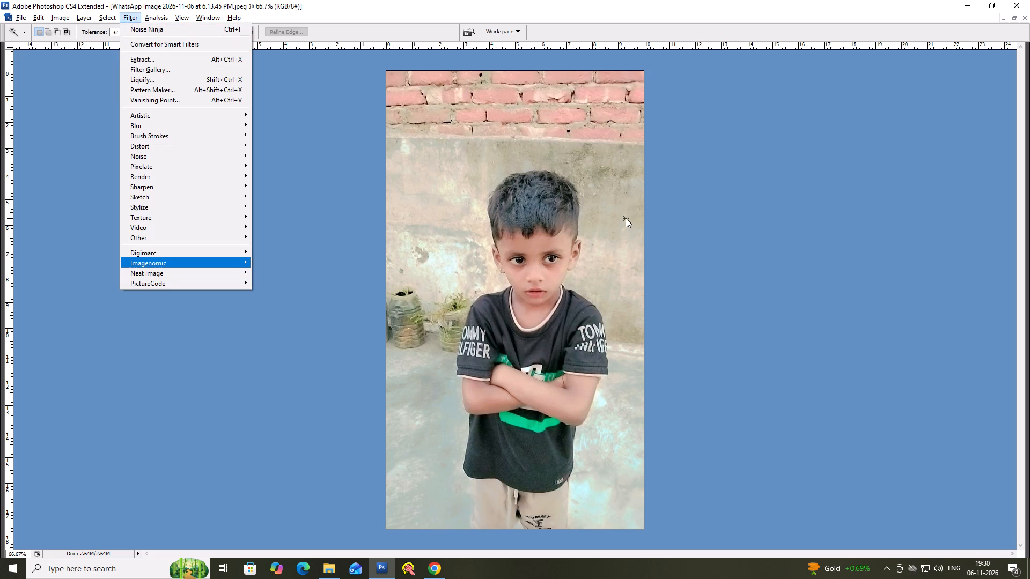
key("Return")
key("Return")
key("Return")
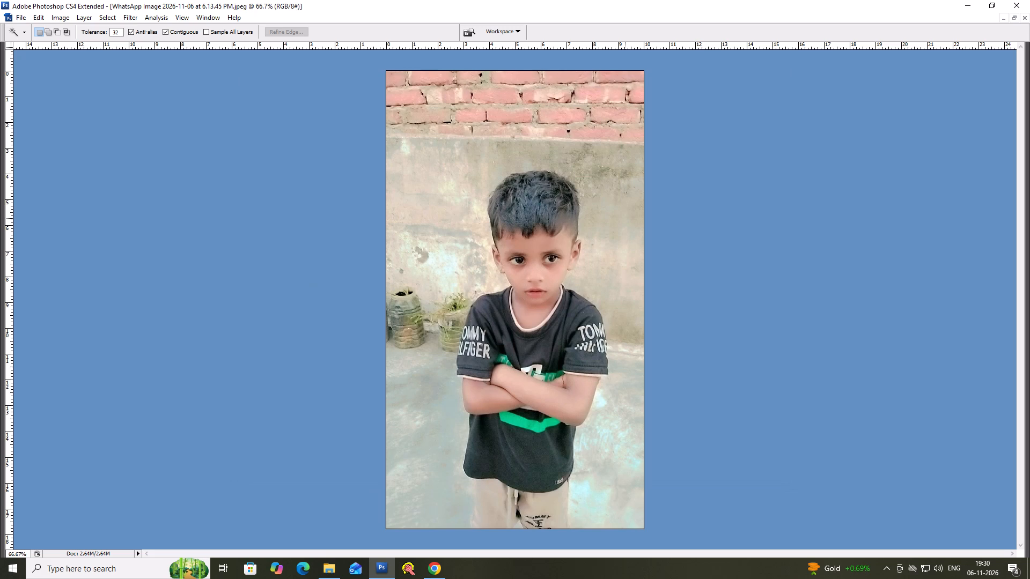
key("ctrl+shift+f")
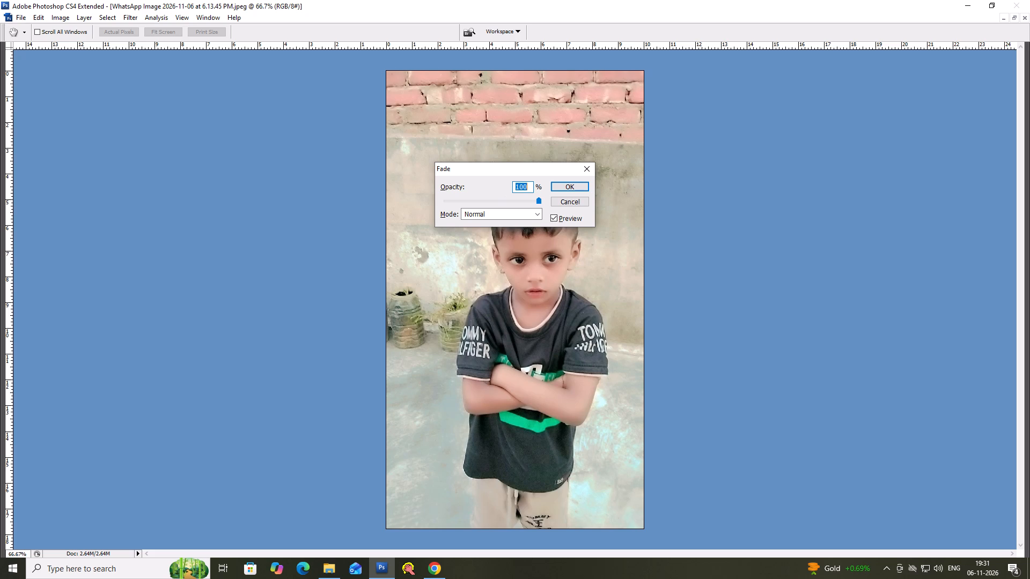
left_click_drag(528, 188, 499, 182)
type("50")
key("Return")
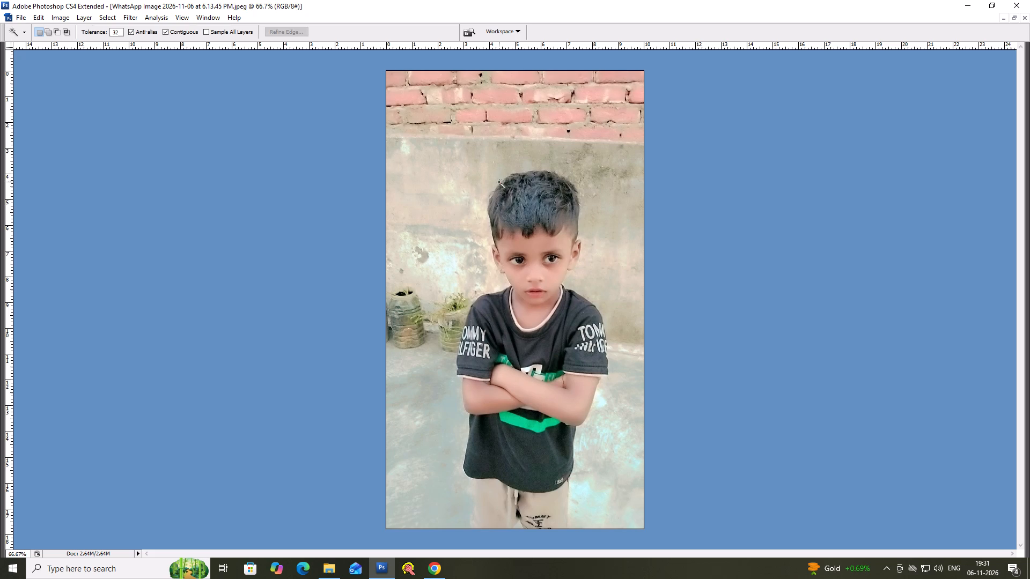
Apply the Imagenomic Portraiture filter to the boy's photo once more.
key("alt+t")
key("Up")
key("Up")
key("Up")
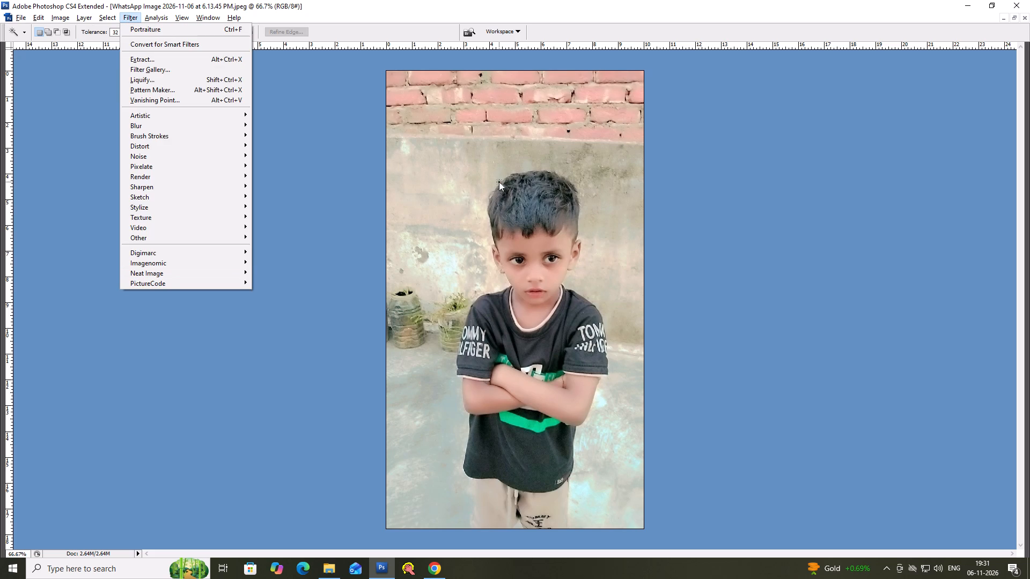
key("Right")
key("Return")
key("Return")
key("Return")
key("Return")
key("Return")
key("Return")
key("Return")
key("Return")
key("Return")
key("Return")
key("Return")
key("Return")
key("Return")
key("Return")
key("Return")
key("Return")
key("Return")
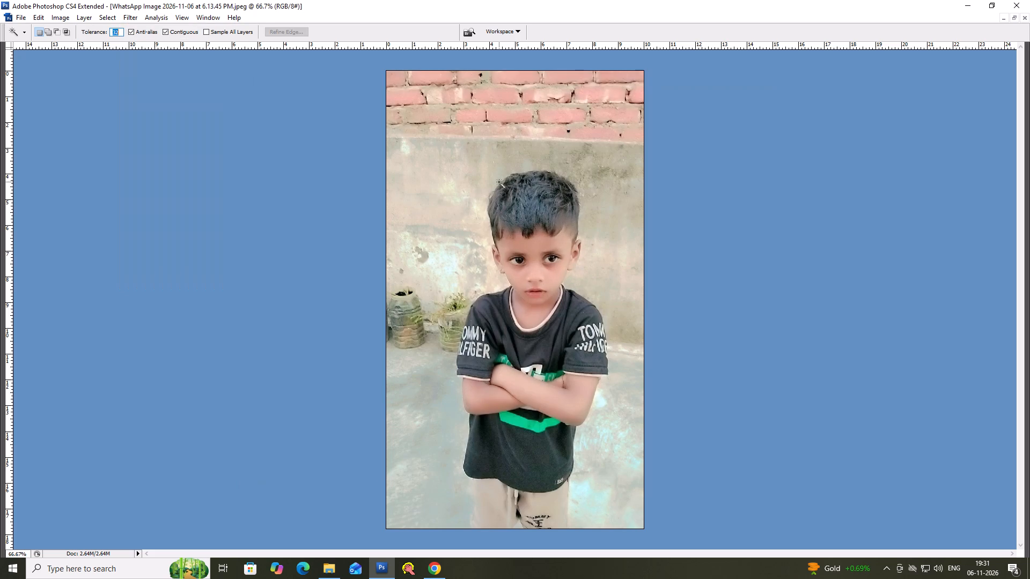
Reduce noise in the smoothed photo of the boy with the Neat Image filter.
key("alt+t")
key("Up")
key("Up")
key("Return")
key("Return")
key("Return")
key("Return")
key("Return")
key("Return")
key("Return")
key("Return")
key("Return")
key("Return")
key("Return")
key("Return")
key("Return")
key("Return")
key("Return")
key("Return")
key("Return")
key("Return")
key("Return")
key("Return")
Reduce noise in the boy's photo with the Noise Ninja filter.
key("alt+t")
key("Up")
key("Return")
key("Return")
key("Return")
key("Return")
key("Return")
key("Return")
key("Return")
key("Return")
key("Return")
key("Return")
key("Return")
key("Return")
key("Return")
key("Return")
key("Return")
key("Return")
key("Return")
key("Return")
key("Return")
key("Return")
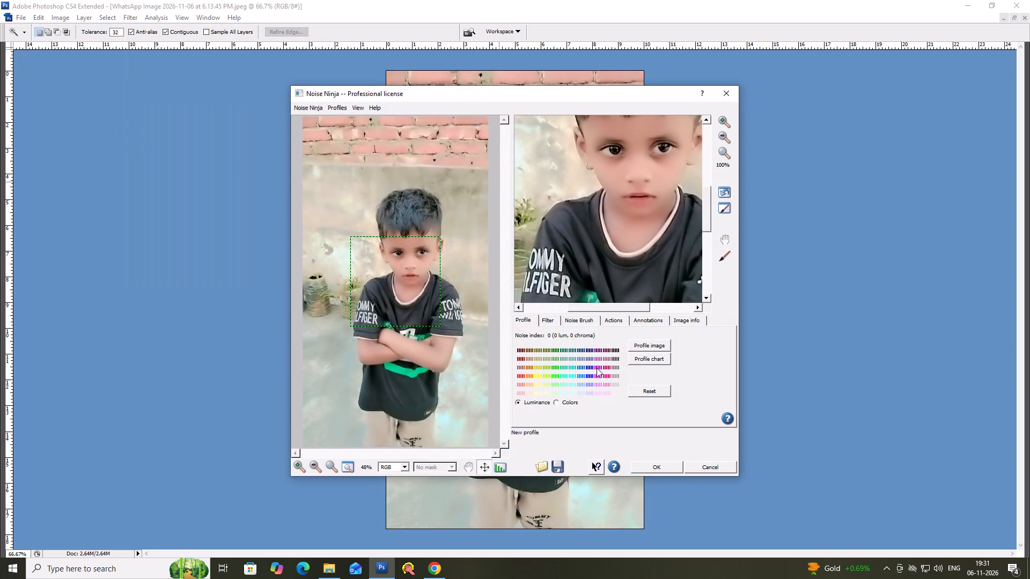
left_click(666, 469)
key("Return")
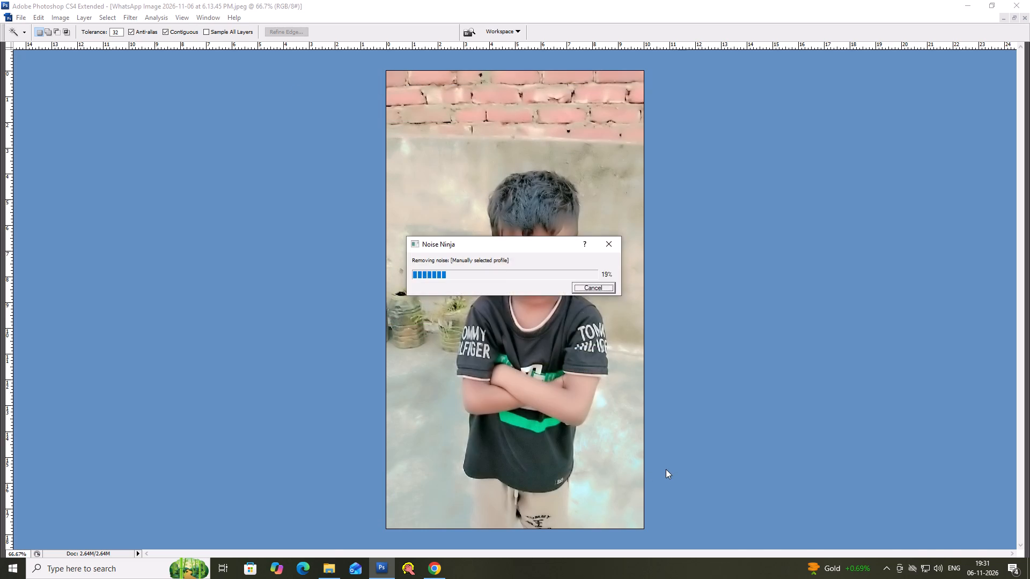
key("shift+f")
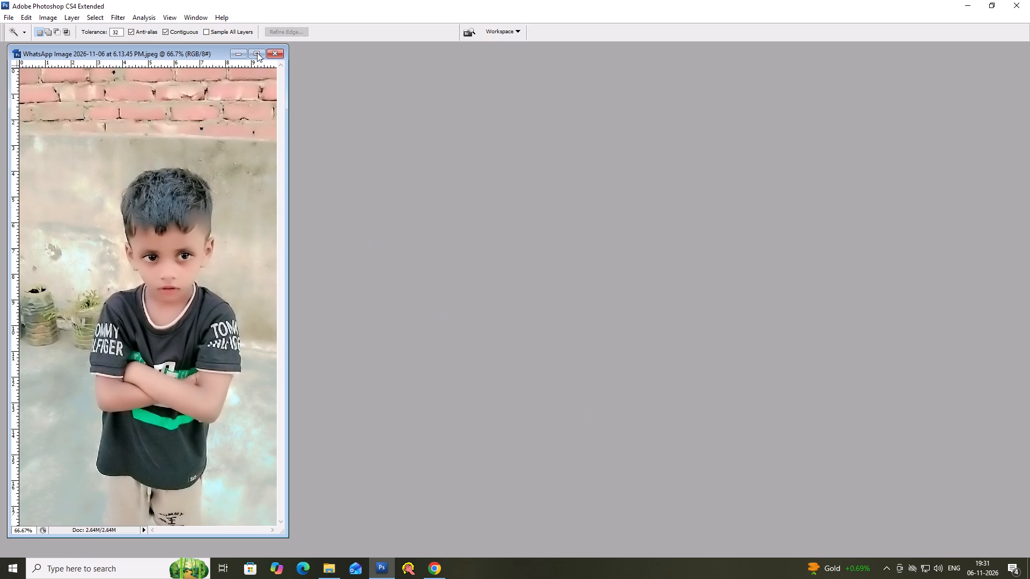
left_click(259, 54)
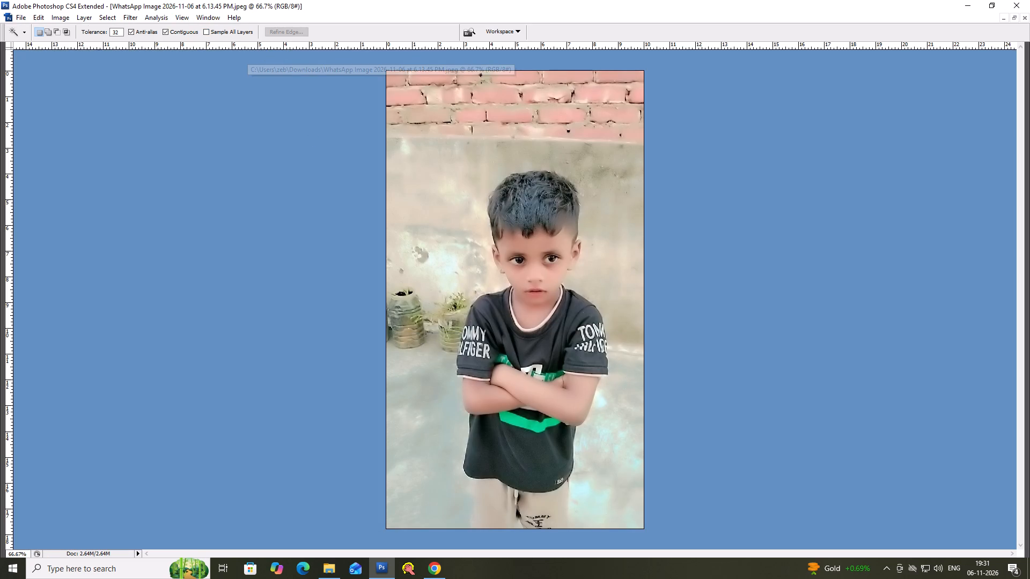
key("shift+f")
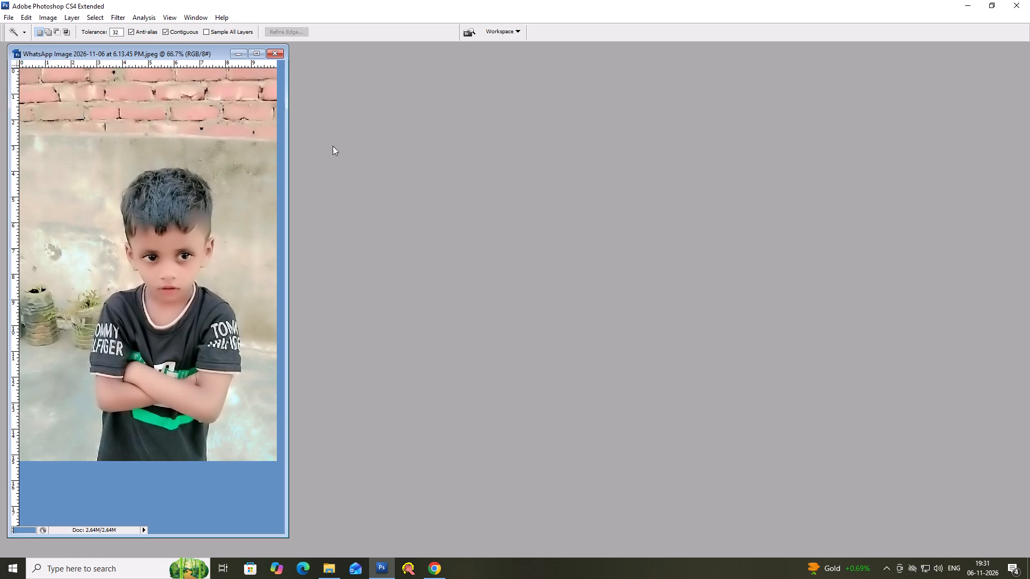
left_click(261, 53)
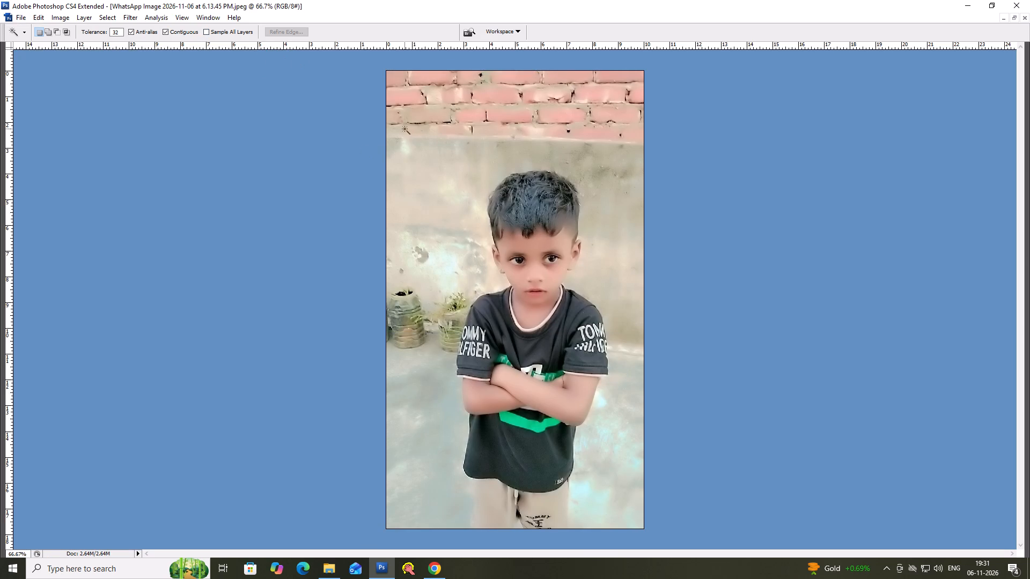
Crop the boy's photo to 6 in by 8 in at 300 pixels/inch, full width, from just above his hair to just below the shirt hem.
key("c")
key("Return")
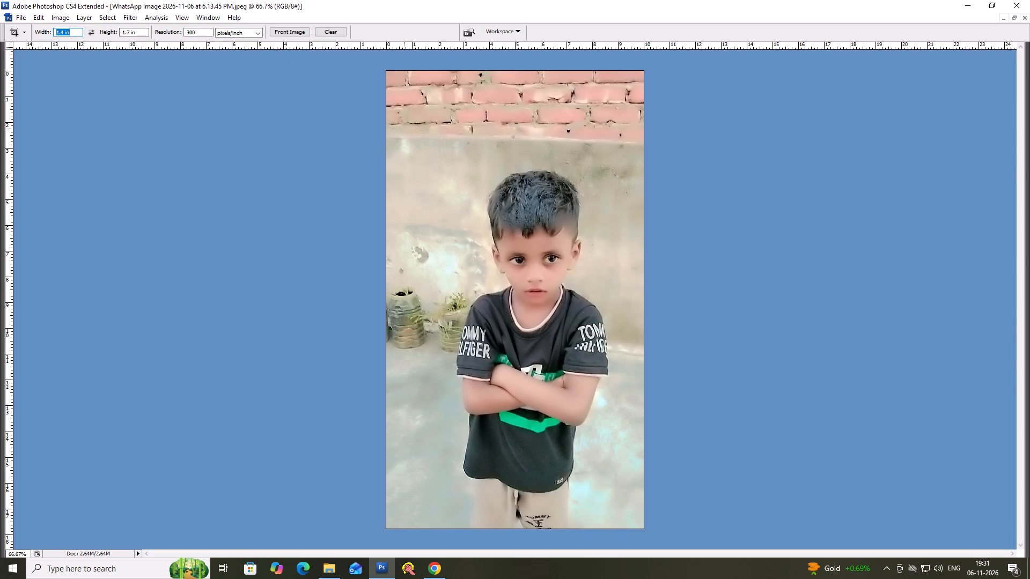
left_click_drag(79, 32, 20, 44)
key("6")
key("Return")
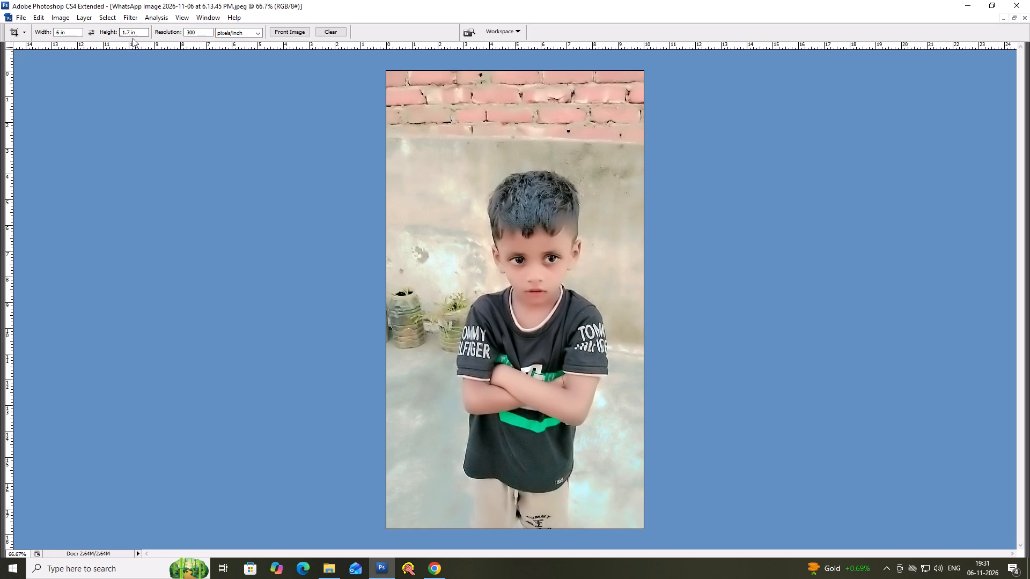
left_click_drag(134, 30, 75, 51)
key("8")
key("Return")
left_click_drag(359, 63, 360, 63)
left_click_drag(360, 63, 702, 479)
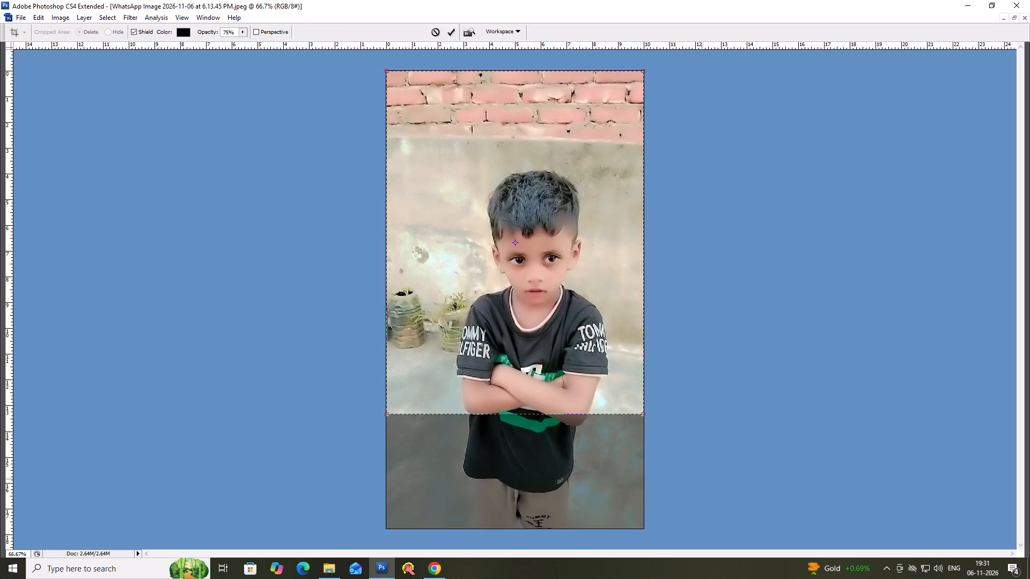
key("Right")
key("Down")
key("Down")
key("Down")
key("Down")
key("Down")
key("Down")
key("Down")
key("Down")
key("Down")
key("Down")
key("Down")
key("Down")
key("Down")
key("Down")
key("Down")
key("Down")
key("Down")
key("Down")
key("Down")
key("Down")
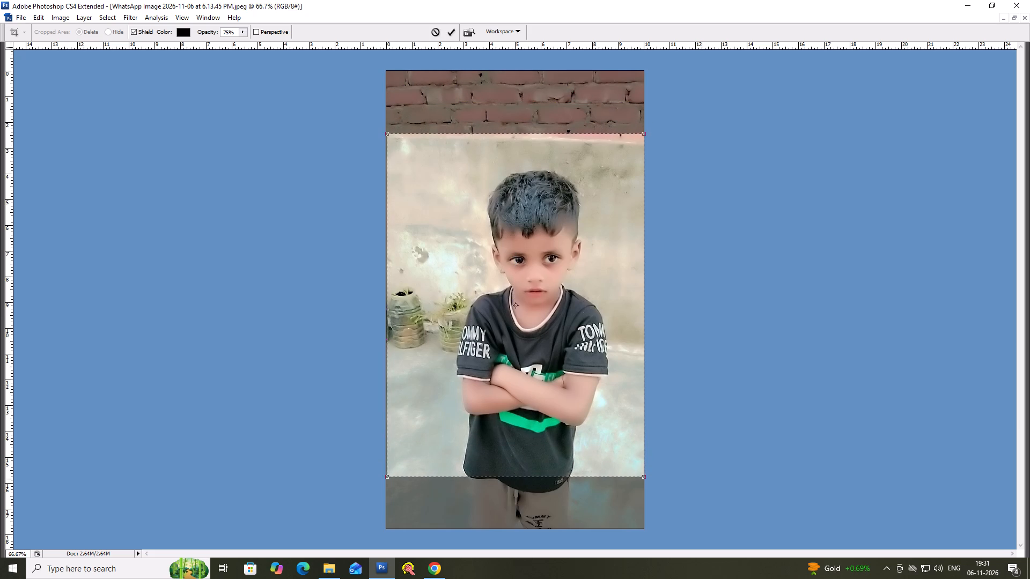
key("Left")
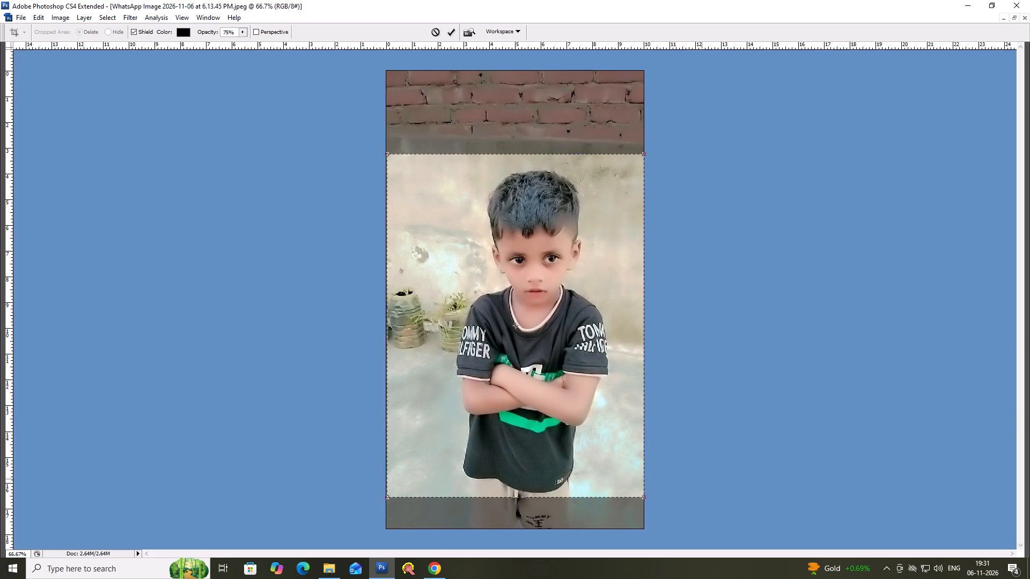
key("Left")
key("Left")
key("Left")
key("Right")
key("Right")
key("Right")
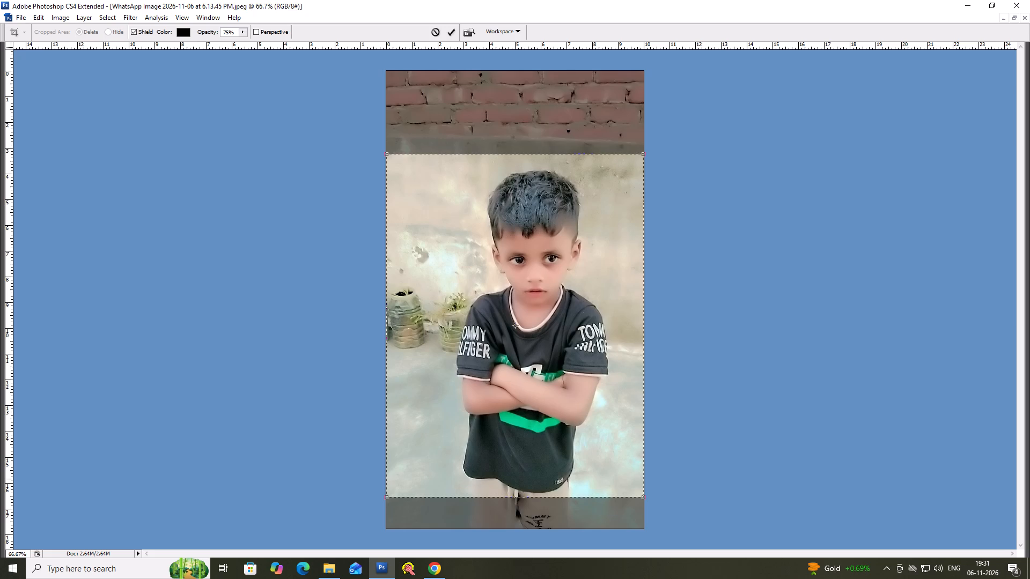
key("Return")
Start a Pen tool path outlining the boy from beside his waist, up past the sleeve and over the shoulder to below the ear.
key("ctrl+minus")
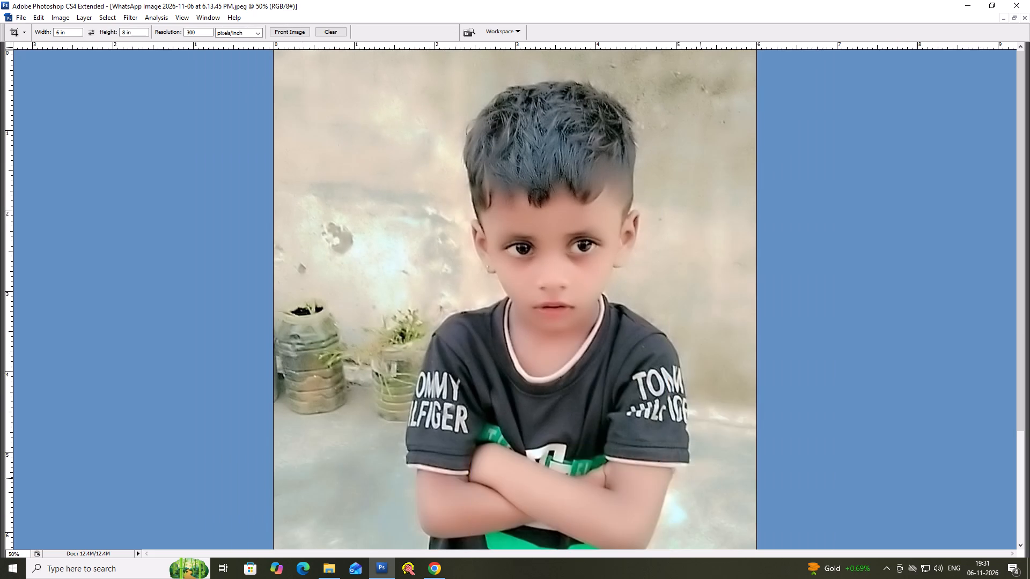
key("ctrl+minus")
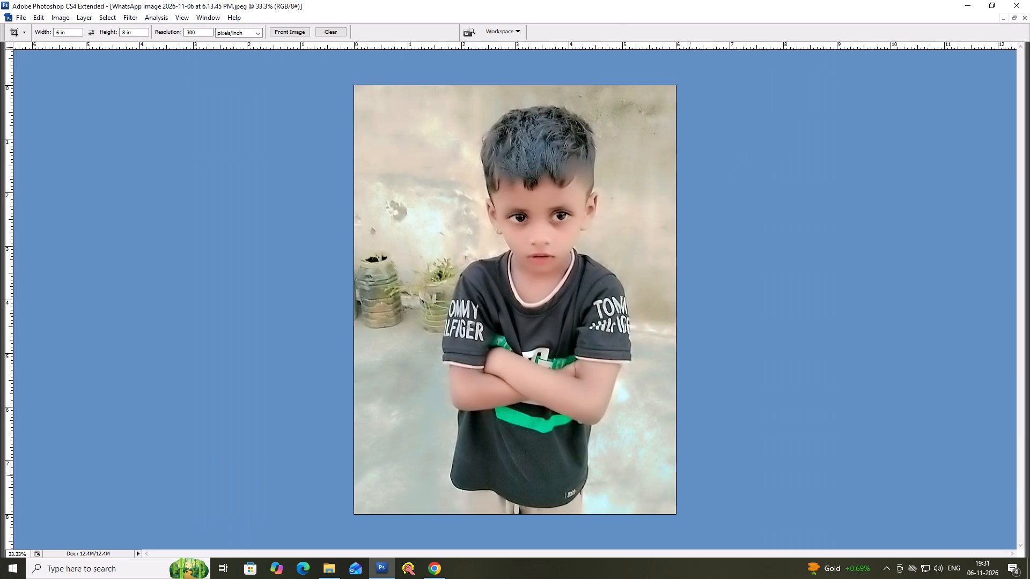
key("p")
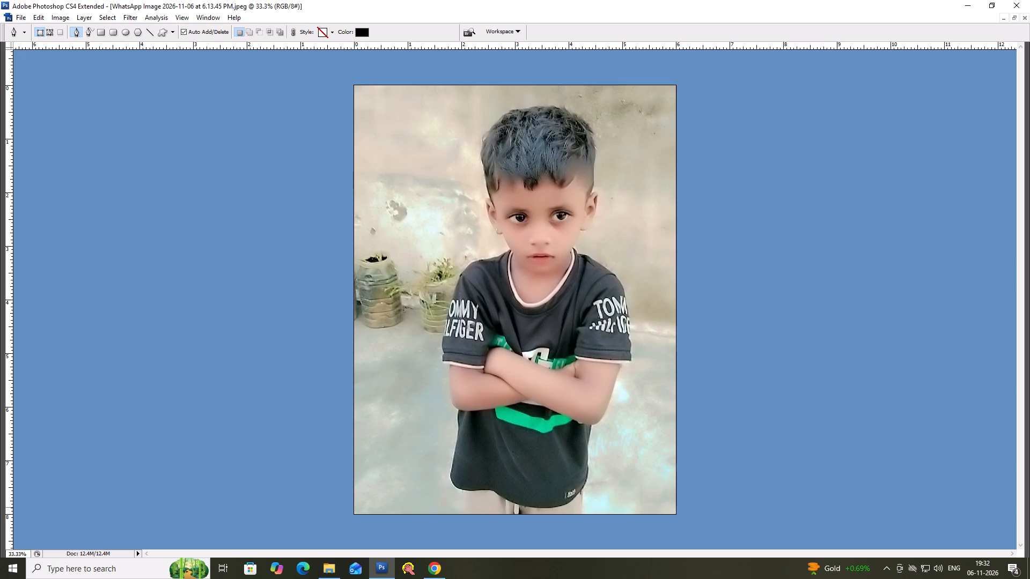
left_click(436, 436)
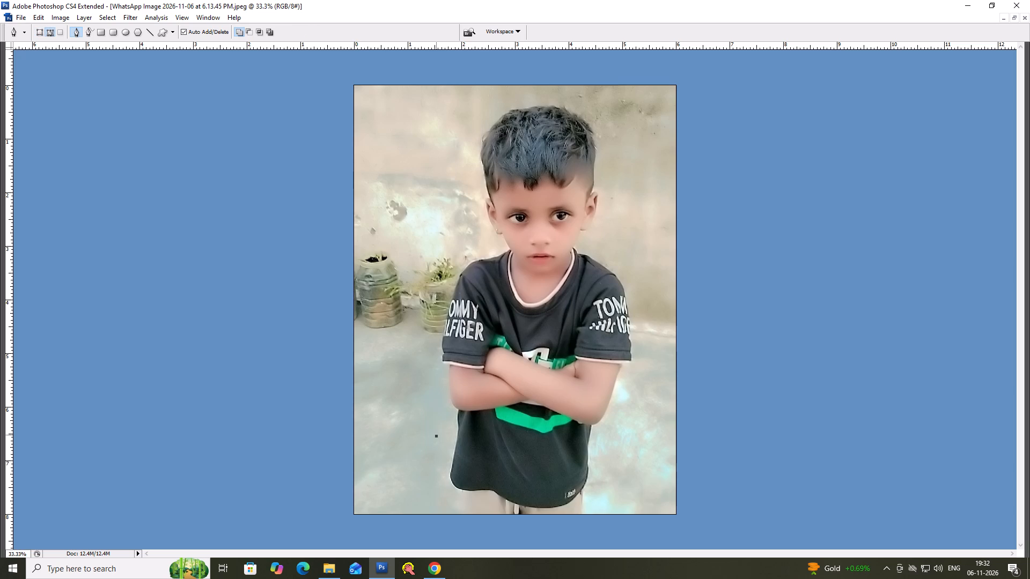
left_click(438, 333)
left_click_drag(438, 333, 445, 321)
left_click_drag(445, 321, 462, 260)
left_click_drag(462, 260, 483, 258)
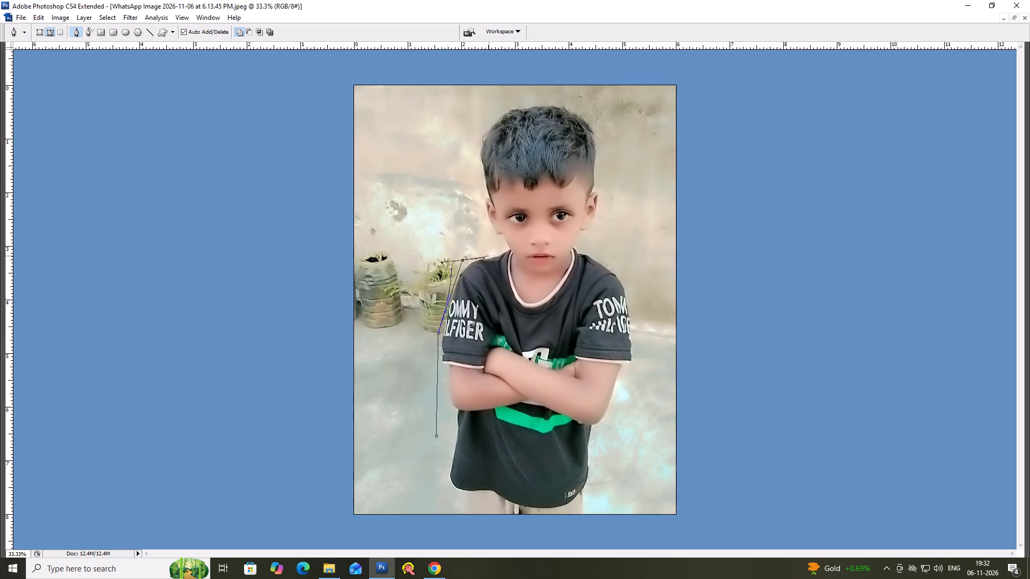
left_click(489, 256)
left_click_drag(489, 256, 499, 244)
left_click_drag(499, 244, 501, 235)
left_click_drag(501, 235, 499, 234)
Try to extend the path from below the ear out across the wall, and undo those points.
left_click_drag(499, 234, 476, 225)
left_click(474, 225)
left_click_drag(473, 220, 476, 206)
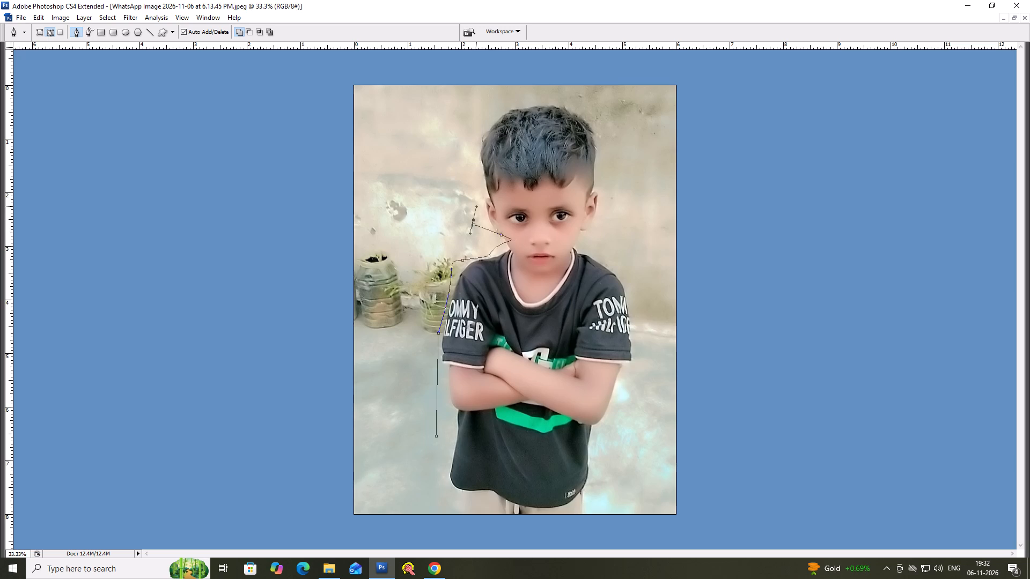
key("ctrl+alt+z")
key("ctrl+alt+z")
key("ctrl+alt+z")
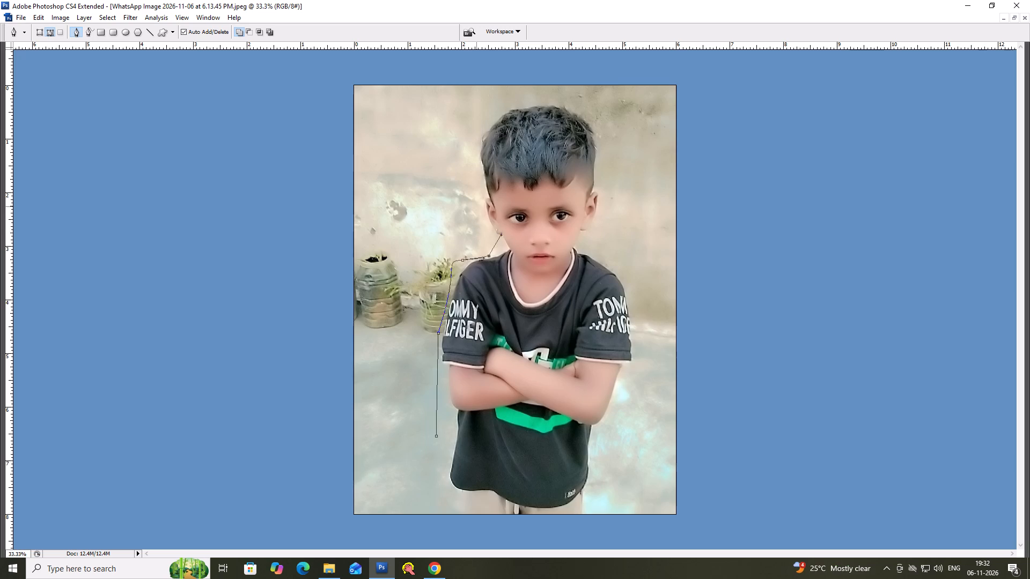
Continue the Pen path from below the ear, around the ear and up beside the hair to the top of the boy's head.
left_click(502, 234)
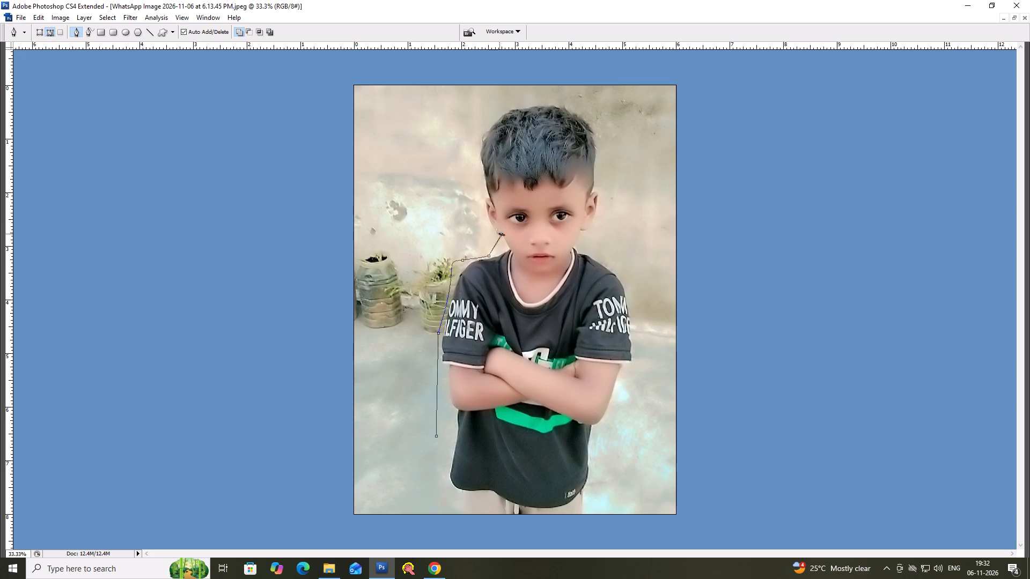
left_click(501, 234)
left_click_drag(493, 233, 491, 232)
left_click_drag(491, 232, 491, 219)
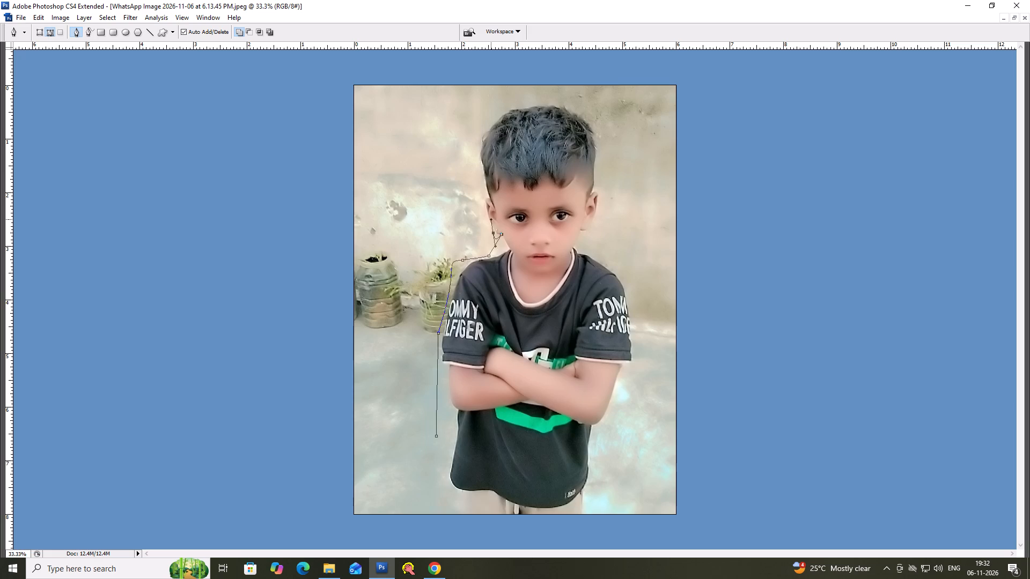
left_click(491, 219)
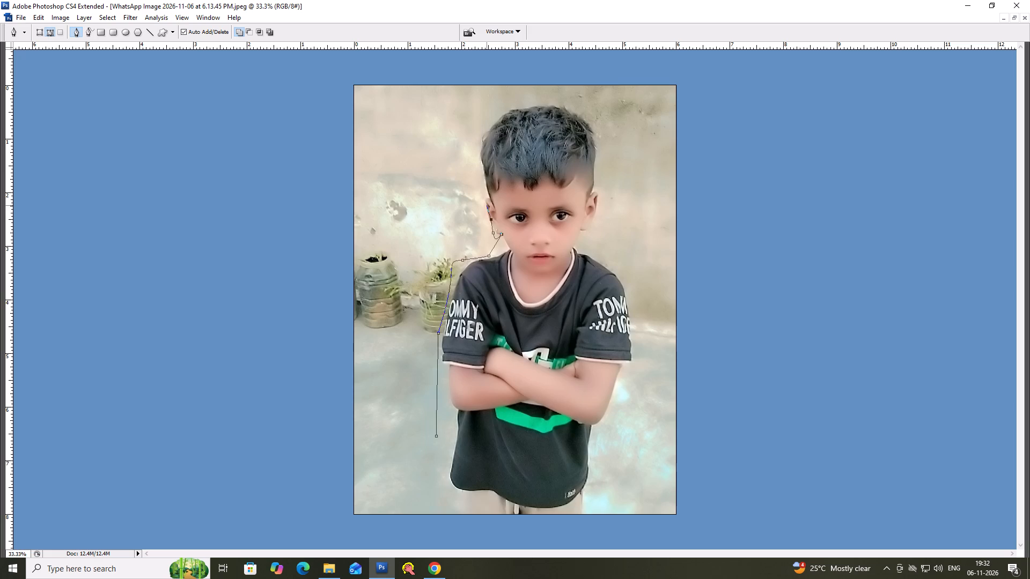
left_click(487, 205)
left_click(475, 143)
left_click_drag(487, 120, 521, 108)
left_click_drag(521, 108, 505, 112)
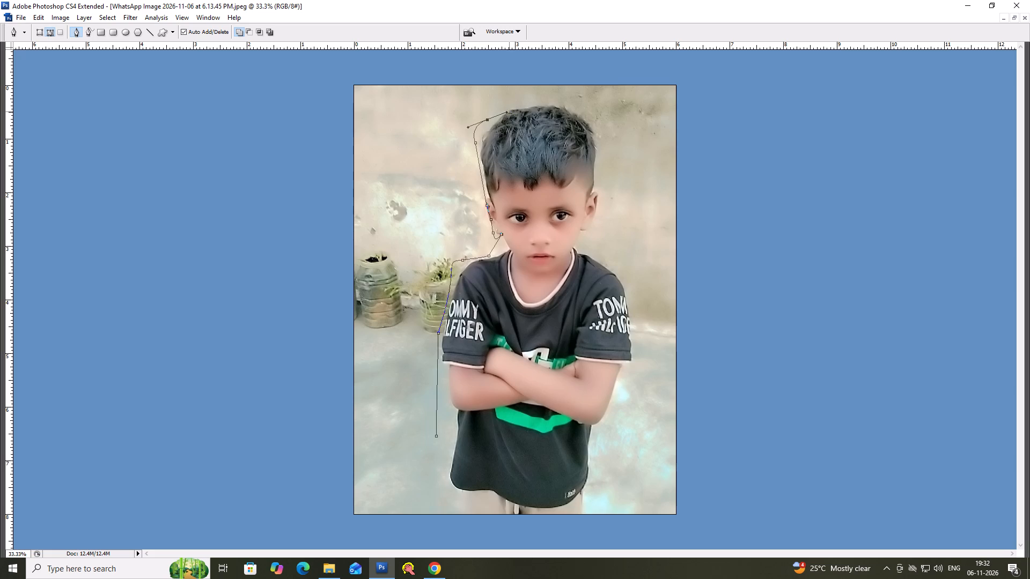
left_click_drag(505, 112, 502, 112)
left_click(502, 112)
left_click(538, 102)
Extend the path from the top of the head over the hair and down past the other ear to the neck.
left_click_drag(538, 102, 560, 105)
left_click_drag(560, 105, 571, 107)
left_click_drag(571, 107, 578, 110)
left_click_drag(578, 110, 603, 140)
left_click(603, 140)
left_click_drag(603, 140, 608, 191)
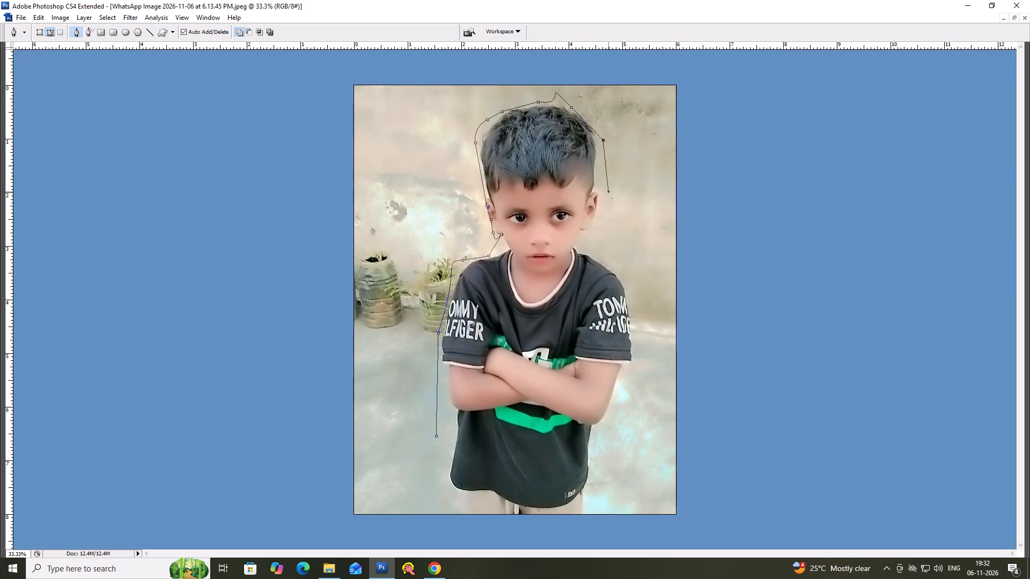
left_click_drag(608, 191, 597, 242)
left_click_drag(597, 242, 614, 264)
Extend the path from the shoulder along the outside of the sleeve and elbow to just below the photo's bottom edge.
left_click(614, 264)
left_click_drag(614, 264, 641, 341)
left_click(641, 341)
left_click_drag(641, 341, 613, 432)
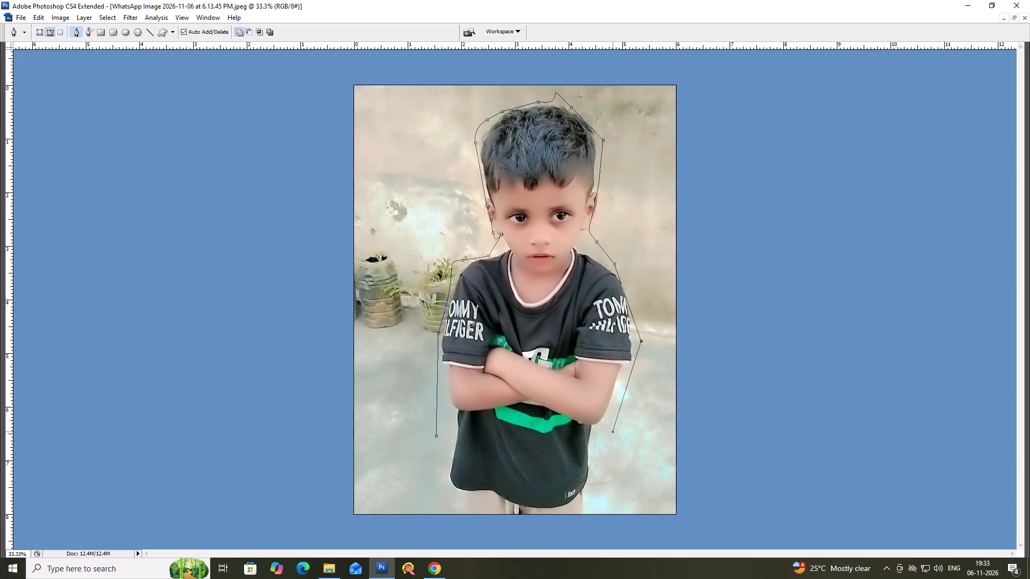
left_click_drag(613, 432, 605, 463)
left_click(605, 463)
left_click_drag(605, 463, 600, 481)
left_click_drag(600, 481, 599, 506)
left_click(599, 506)
left_click_drag(599, 506, 599, 526)
left_click(599, 526)
left_click_drag(599, 526, 615, 530)
Route the path outside the canvas, up past the photo's right edge and across above it to the top-left corner.
left_click_drag(615, 530, 716, 518)
left_click(716, 518)
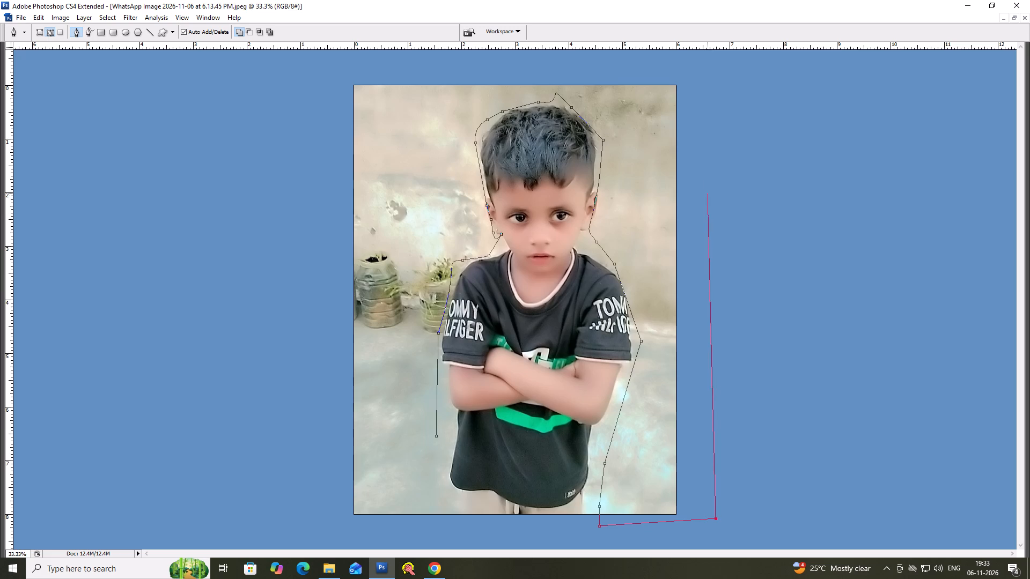
left_click(708, 168)
left_click(693, 91)
left_click(639, 59)
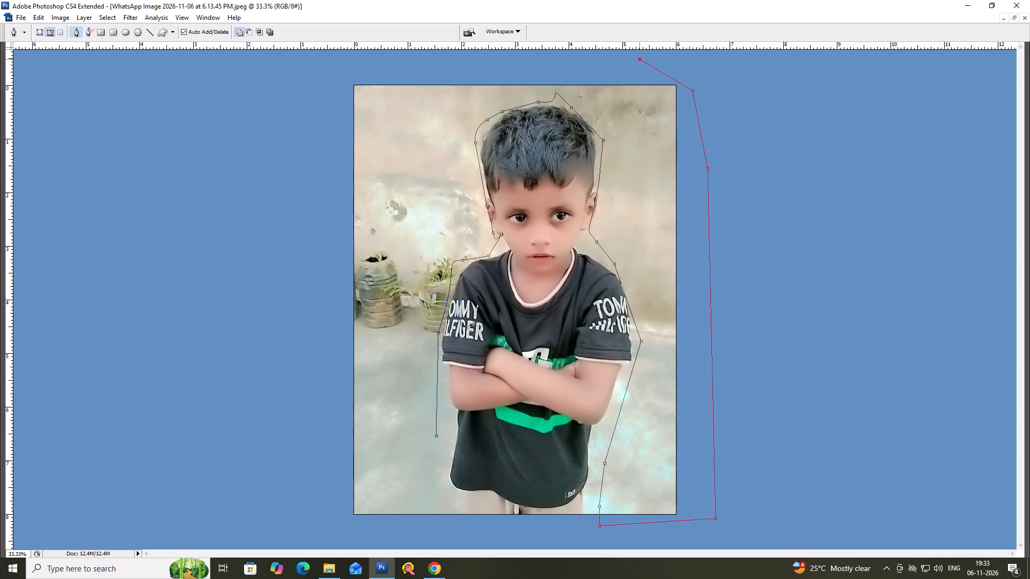
left_click_drag(577, 73, 567, 71)
left_click(506, 60)
left_click(467, 68)
left_click_drag(453, 66, 420, 62)
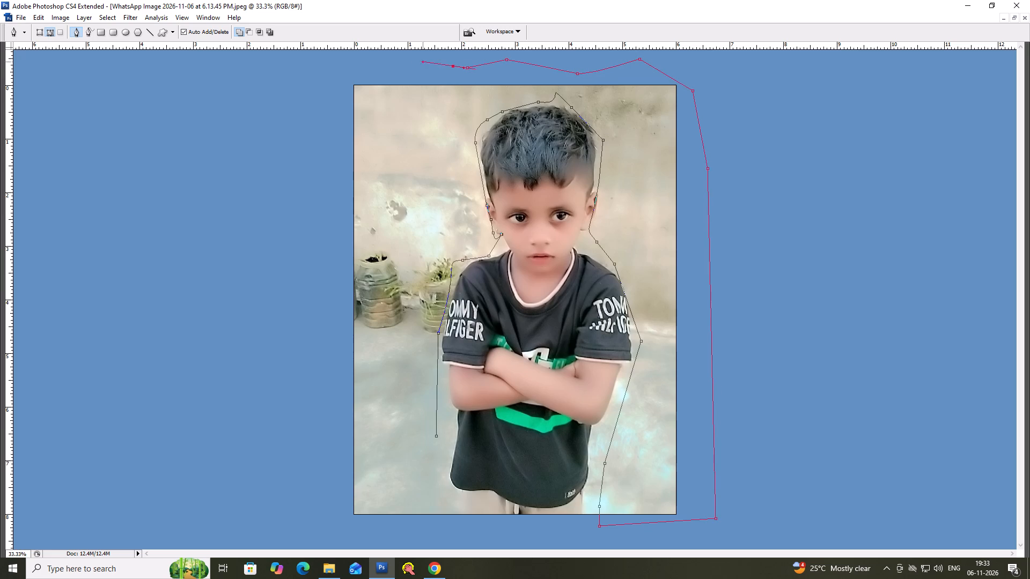
left_click_drag(420, 62, 416, 61)
left_click_drag(402, 71, 378, 82)
left_click_drag(352, 87, 345, 86)
left_click_drag(341, 85, 333, 89)
Run the path down outside the photo's left edge and back across the floor, closing it at the starting point beside the waist.
left_click_drag(309, 117, 316, 144)
left_click(343, 179)
left_click_drag(319, 198, 319, 210)
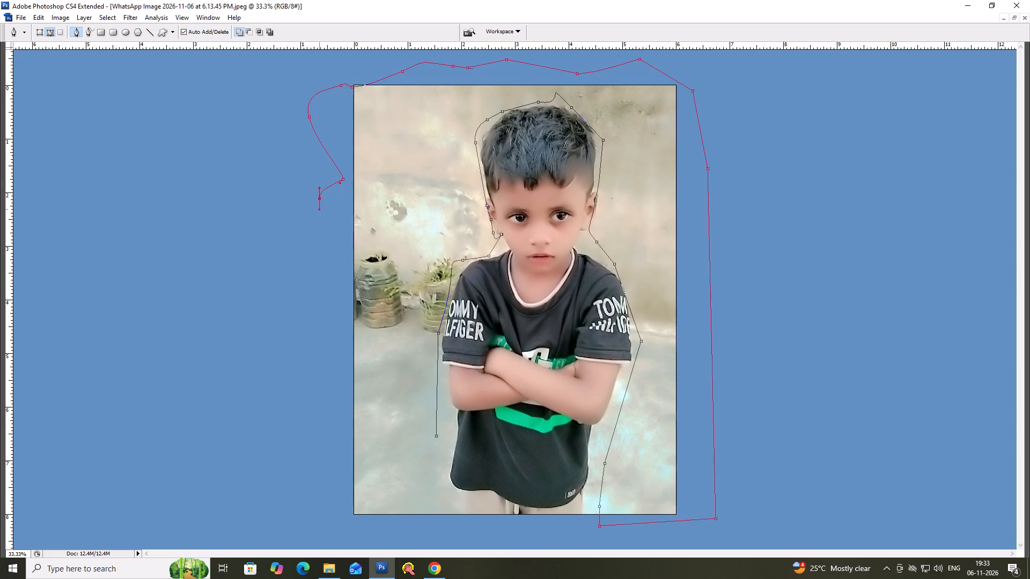
left_click_drag(319, 210, 319, 212)
left_click_drag(325, 258, 326, 272)
left_click_drag(328, 306, 329, 313)
left_click_drag(329, 335, 329, 343)
left_click_drag(329, 354, 329, 382)
left_click(325, 445)
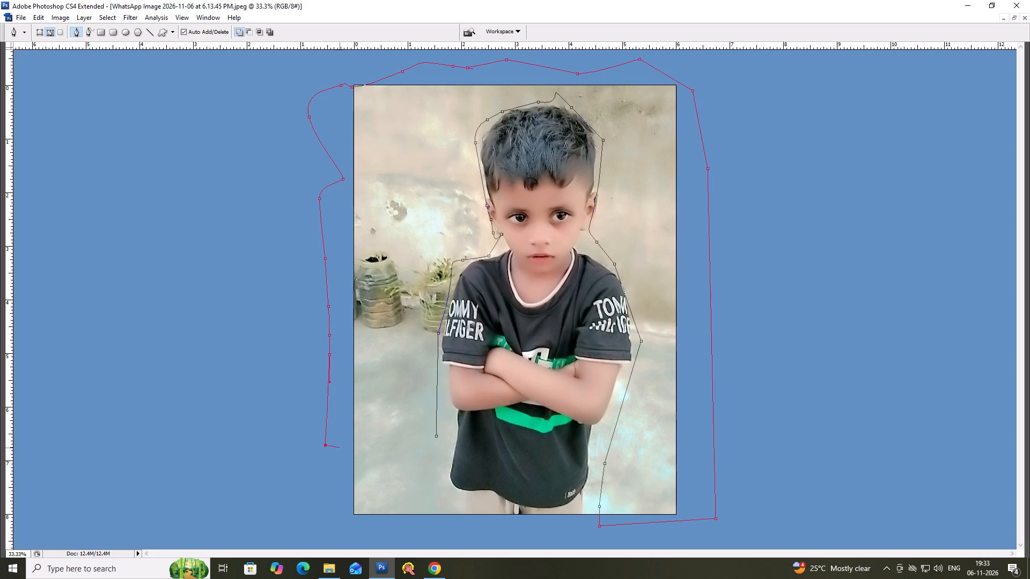
left_click(379, 456)
left_click(430, 444)
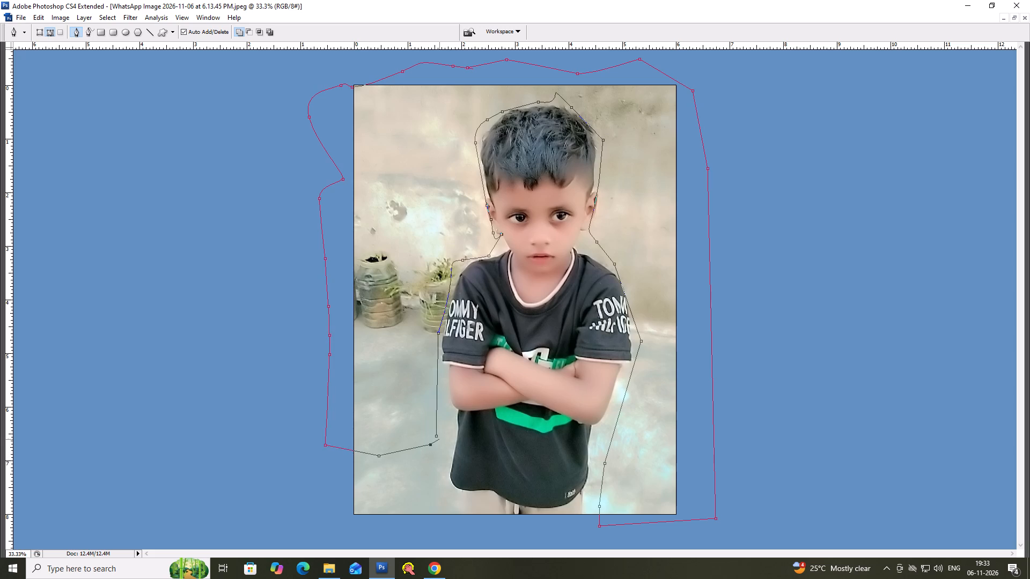
left_click(435, 433)
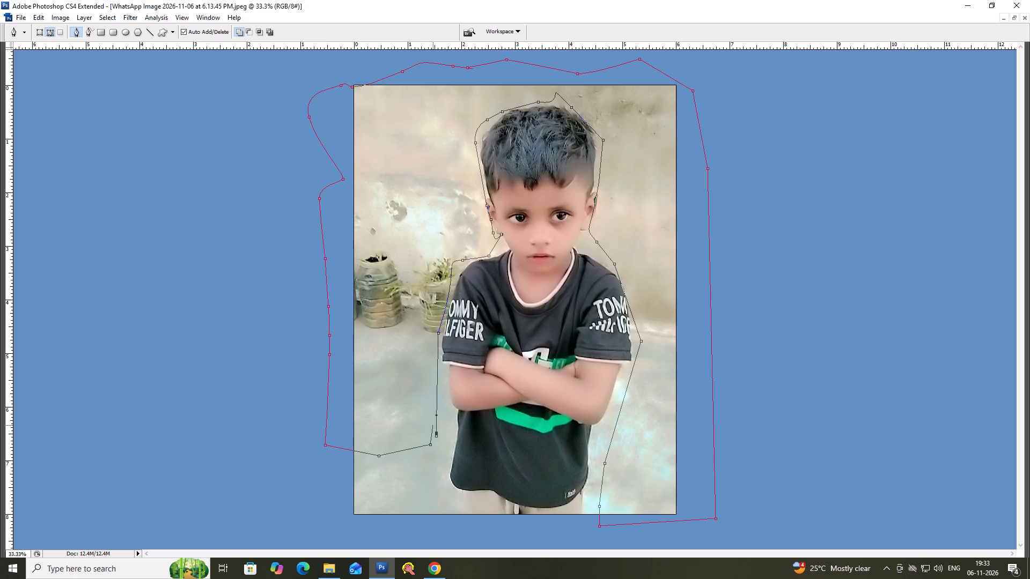
left_click(436, 436)
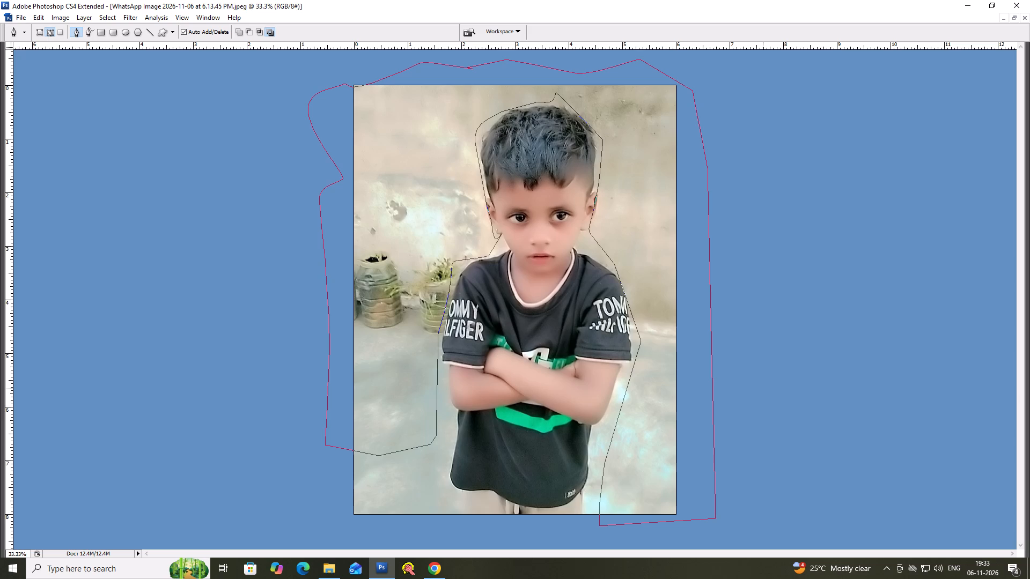
Convert the closed path into a selection of the background around the boy.
key("ctrl+Return")
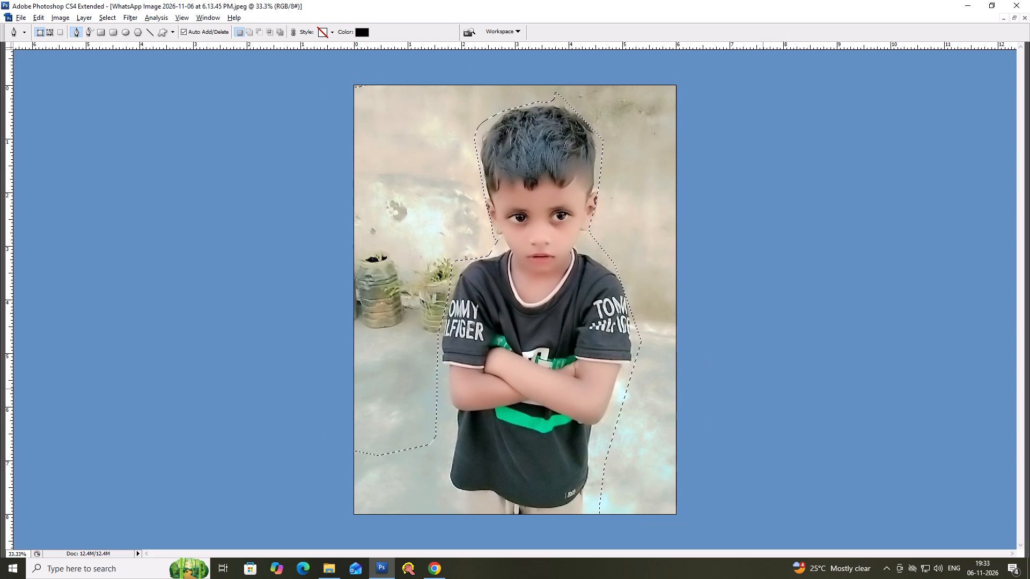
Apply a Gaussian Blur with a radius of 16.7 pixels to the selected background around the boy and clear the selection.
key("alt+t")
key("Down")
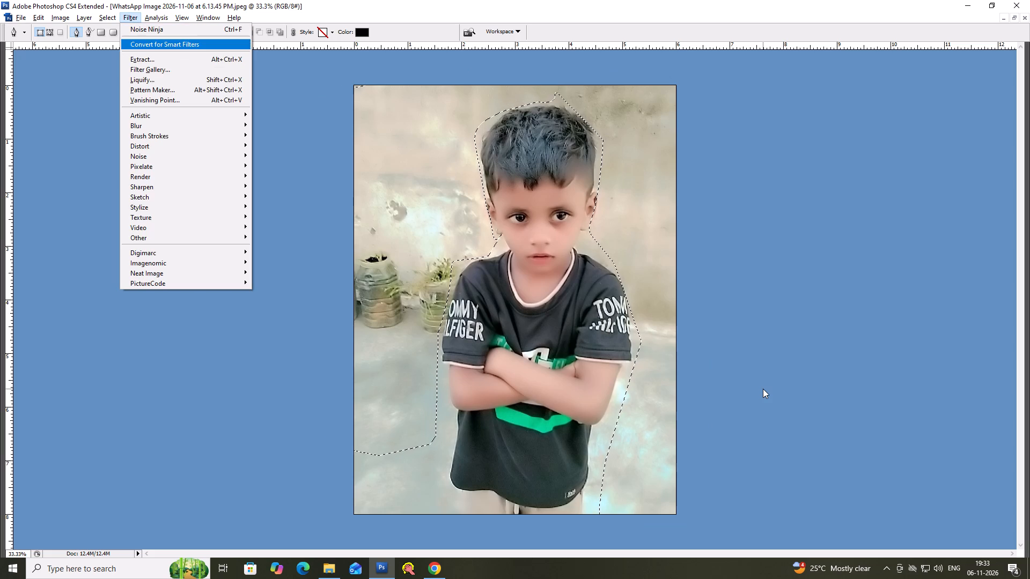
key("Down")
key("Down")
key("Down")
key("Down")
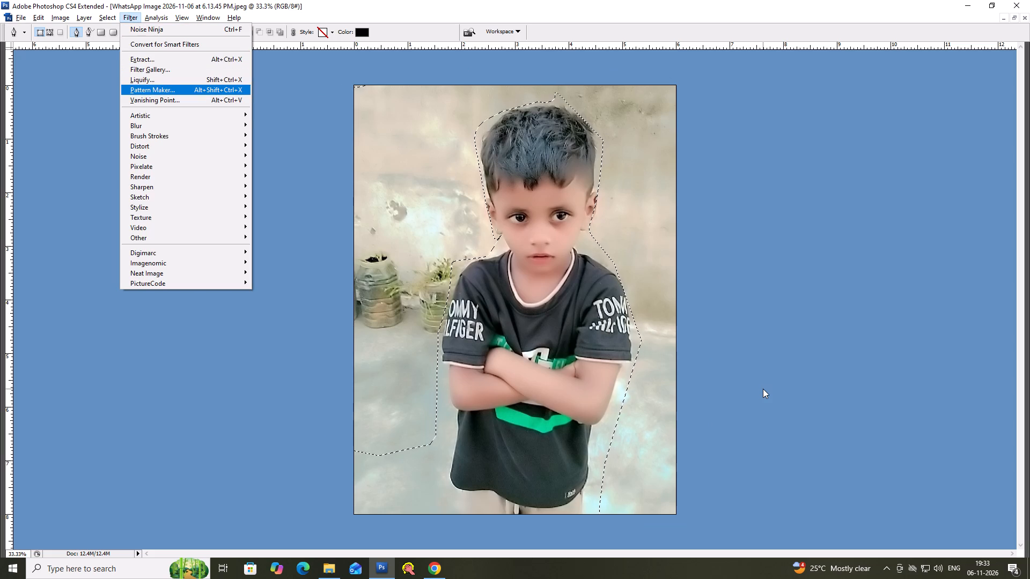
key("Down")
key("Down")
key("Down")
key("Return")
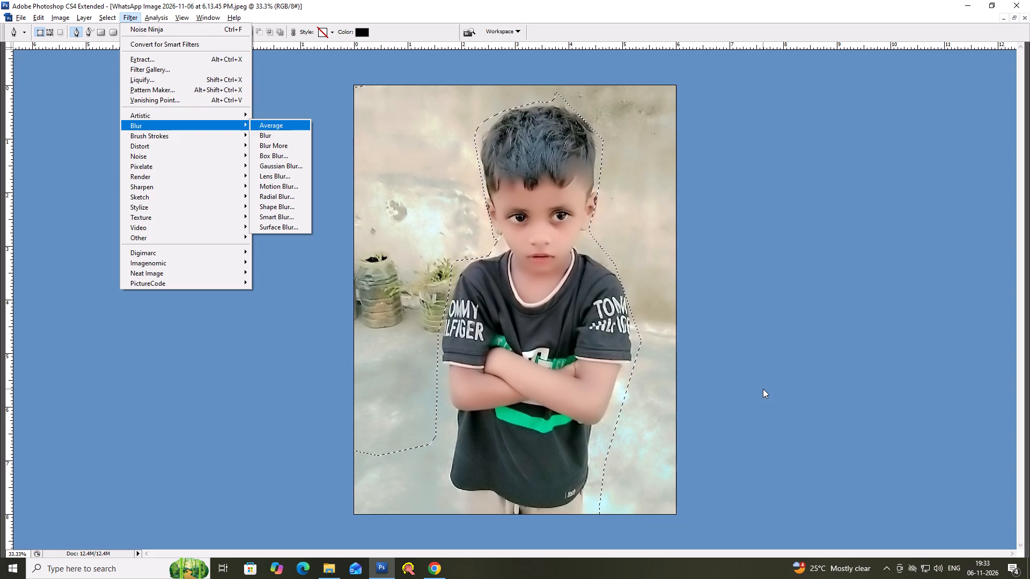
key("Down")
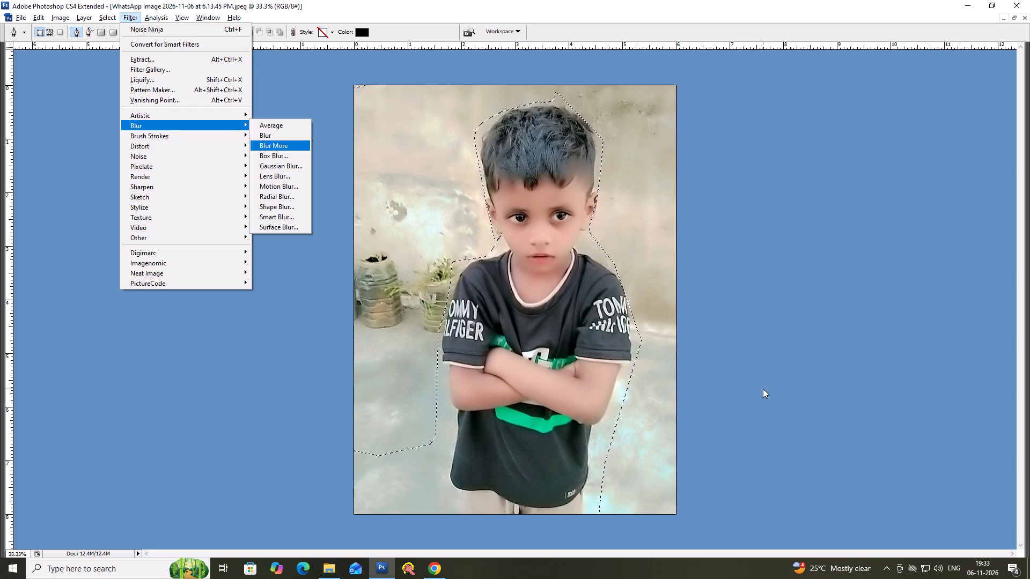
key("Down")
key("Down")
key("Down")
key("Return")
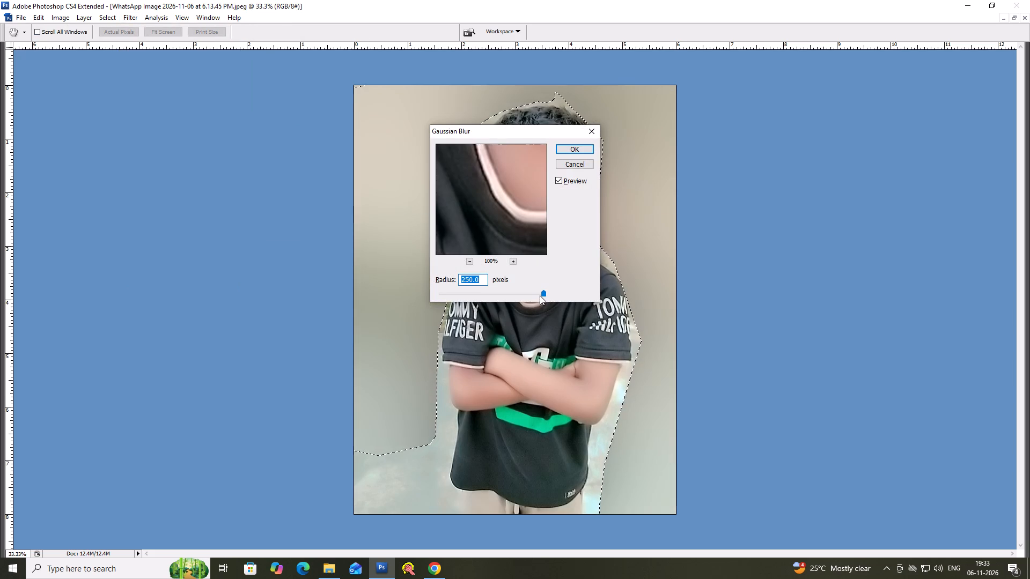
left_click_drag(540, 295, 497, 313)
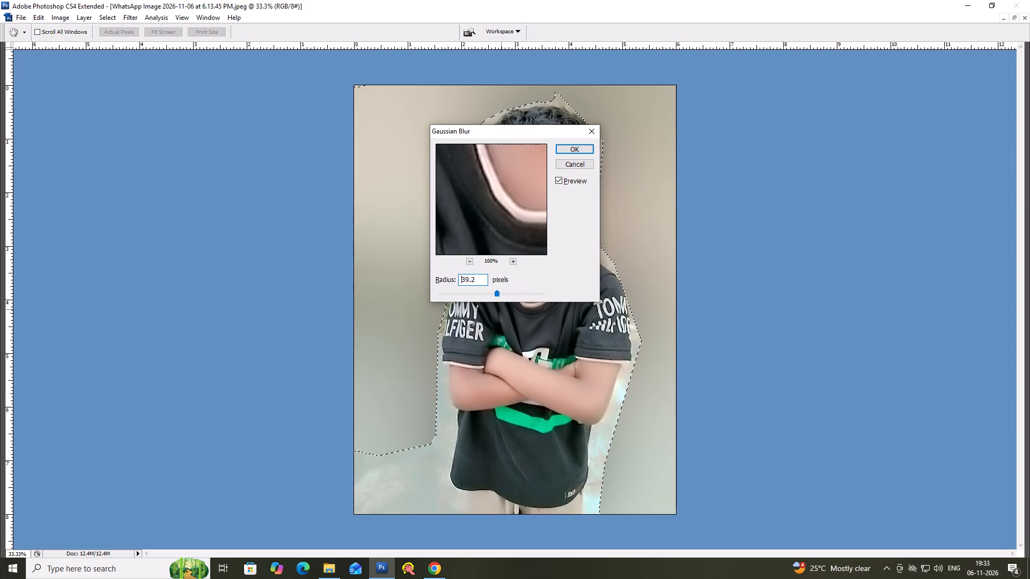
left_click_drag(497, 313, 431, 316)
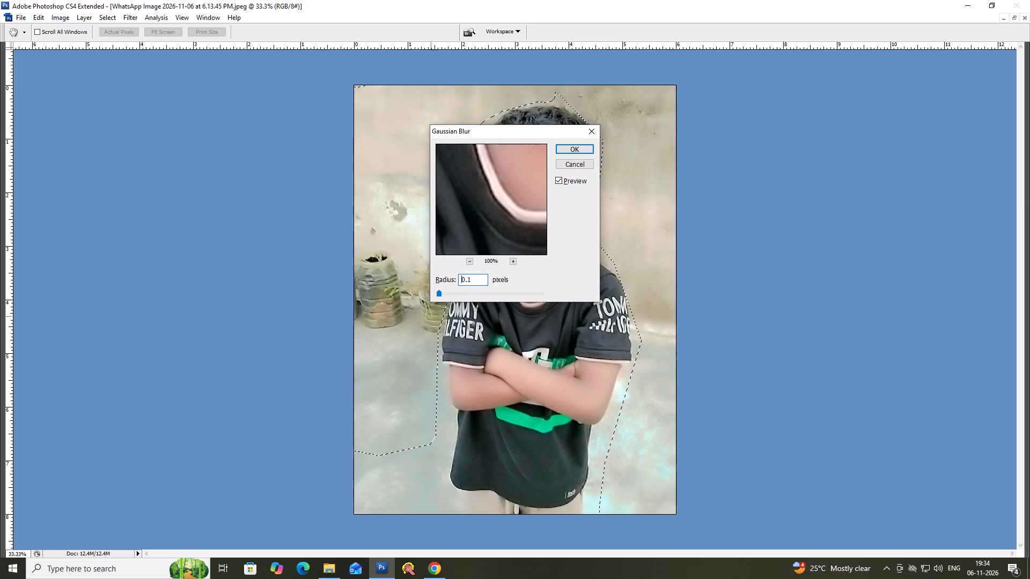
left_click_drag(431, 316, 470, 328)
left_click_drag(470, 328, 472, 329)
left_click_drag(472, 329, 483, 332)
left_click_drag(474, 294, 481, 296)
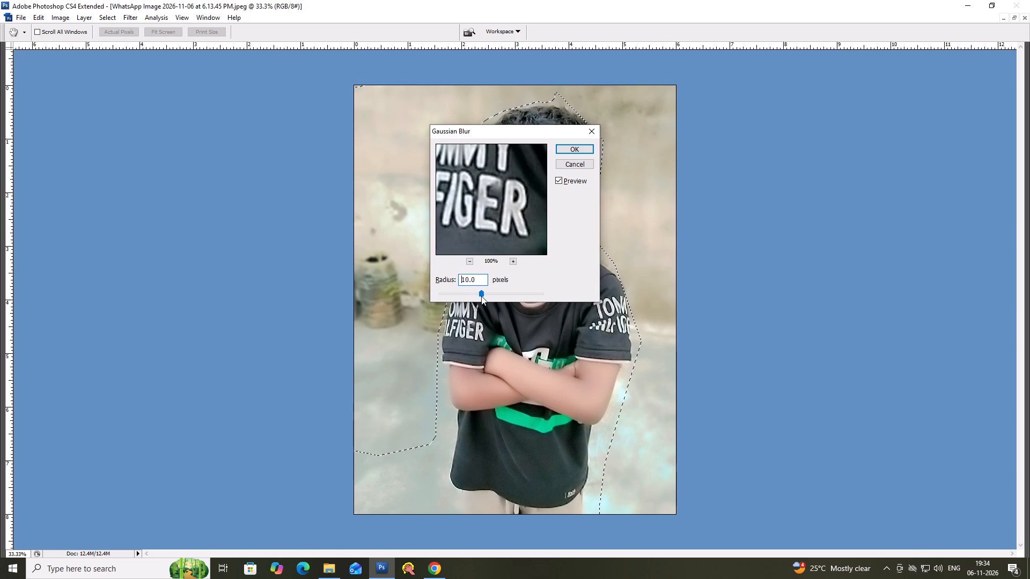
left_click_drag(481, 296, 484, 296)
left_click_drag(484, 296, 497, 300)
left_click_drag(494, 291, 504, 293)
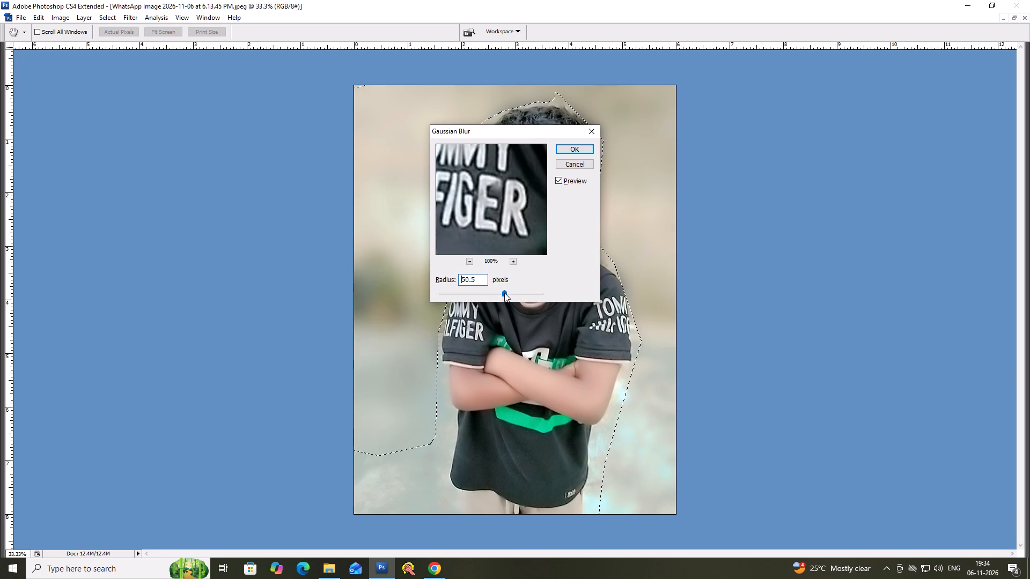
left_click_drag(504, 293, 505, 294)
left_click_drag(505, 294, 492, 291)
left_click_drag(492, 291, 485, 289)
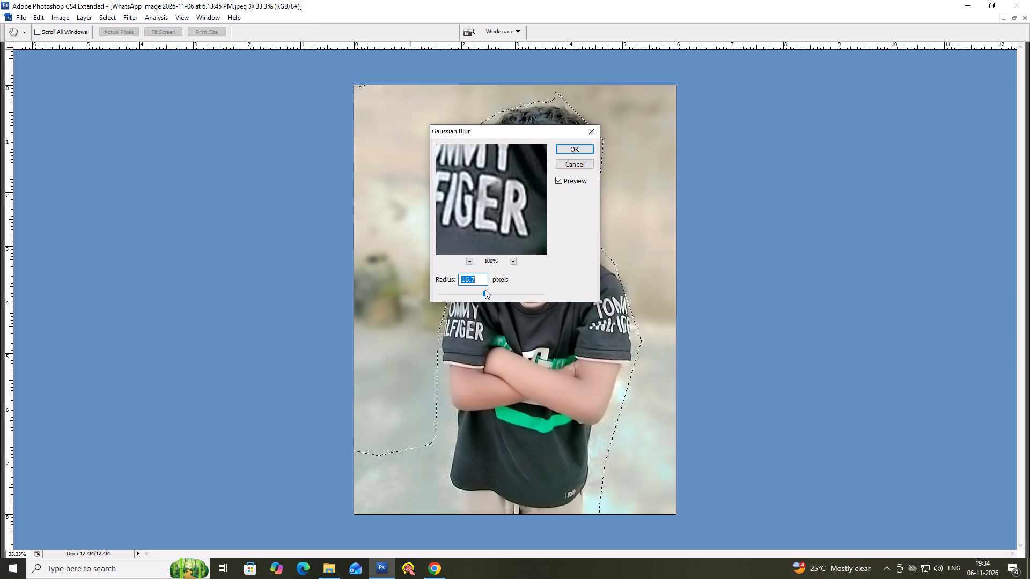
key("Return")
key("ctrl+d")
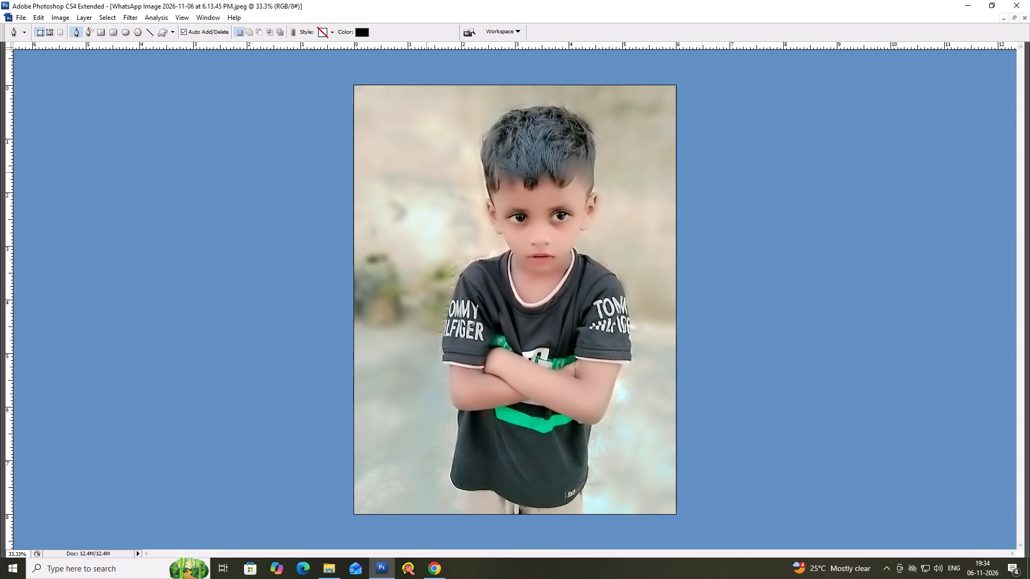
Close the boy's photo without saving the changes.
key("ctrl+w")
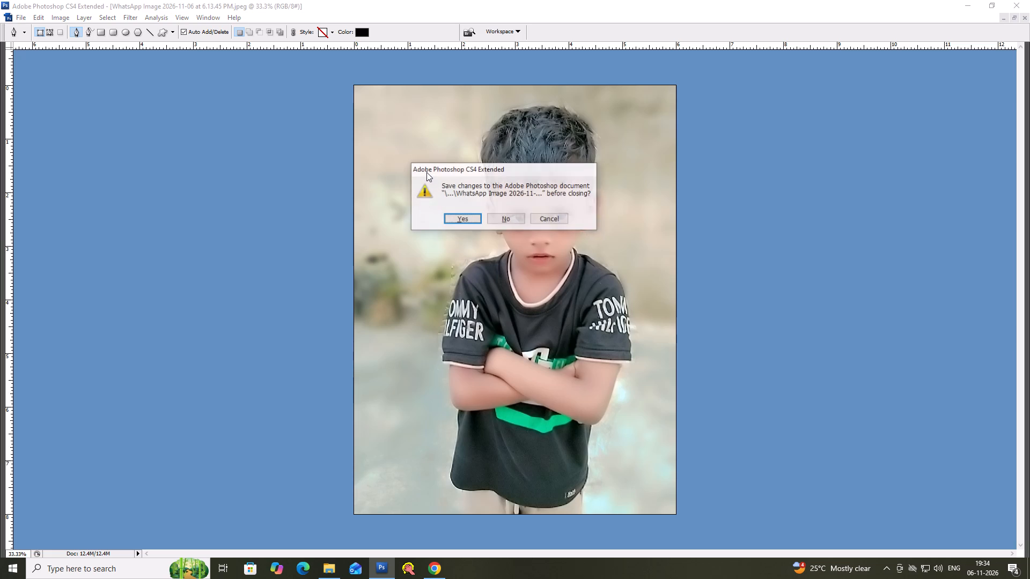
key("Right")
key("space")
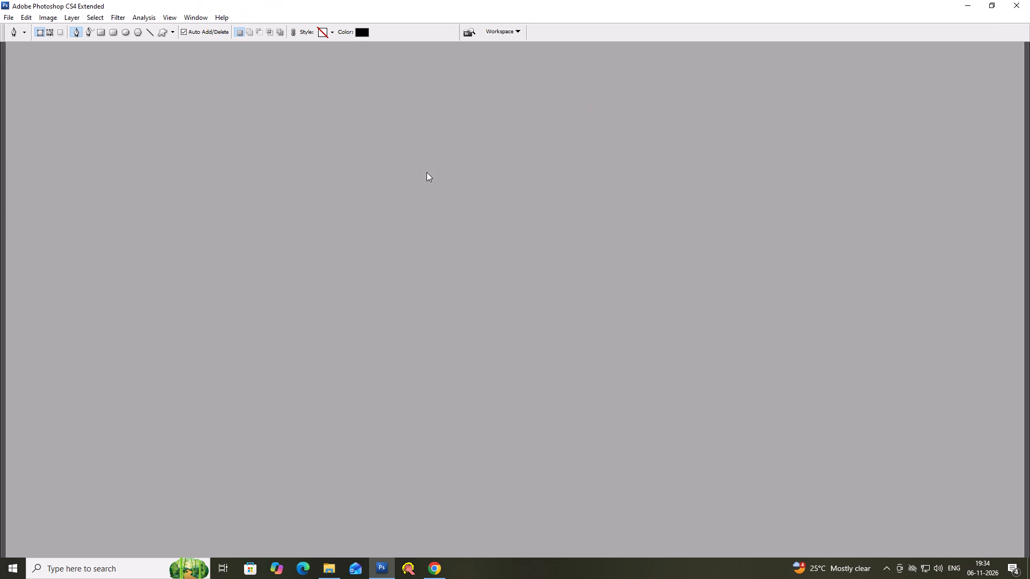